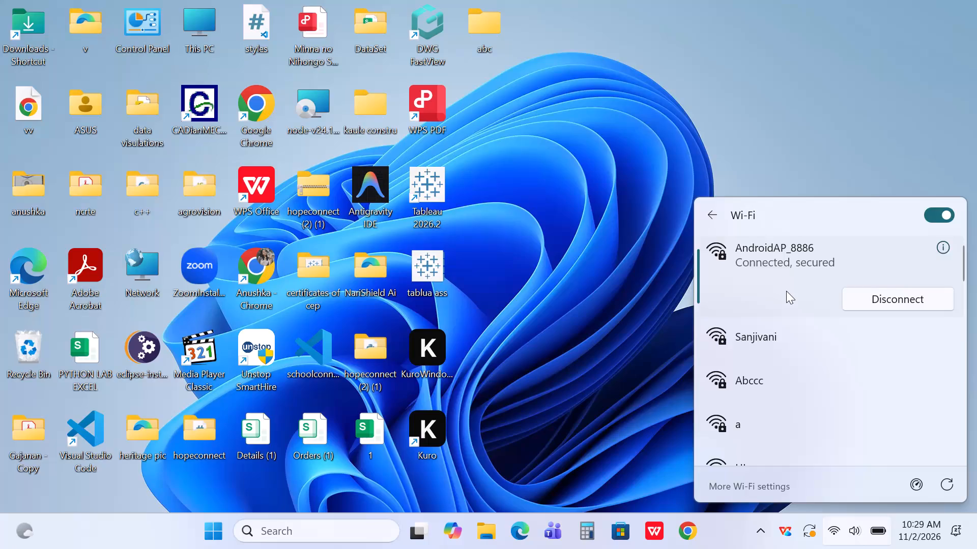
# Turn Wi-Fi off and back on to refresh the available networks, and connect to the anuredmi network.
pyautogui.scroll(-12, 786, 291)
pyautogui.scroll(17, 786, 291)
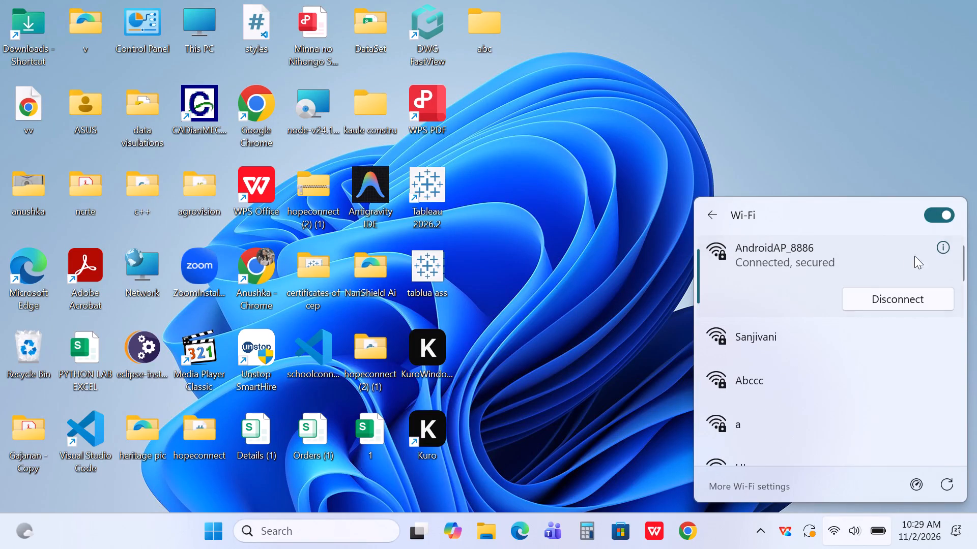
pyautogui.click(950, 218)
pyautogui.click(924, 206)
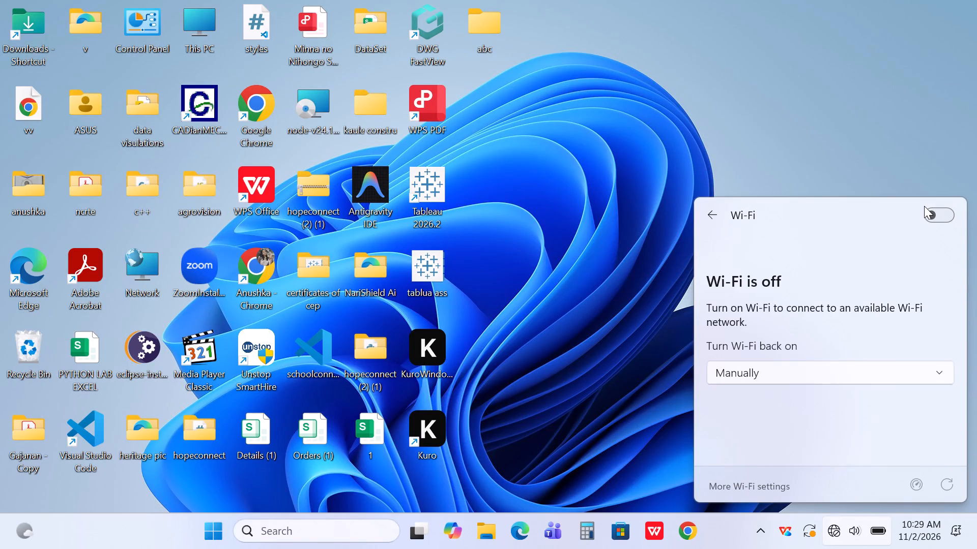
pyautogui.click(935, 222)
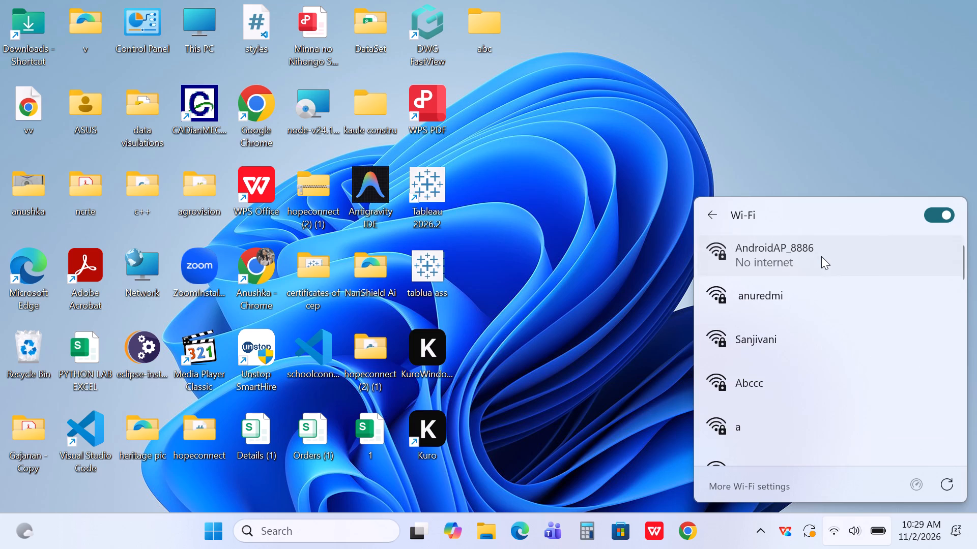
pyautogui.click(800, 296)
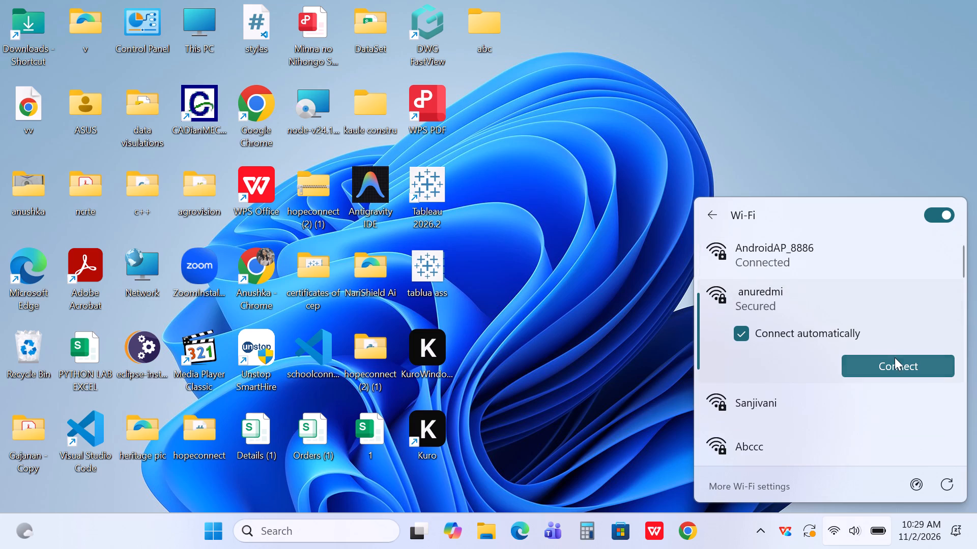
pyautogui.click(895, 359)
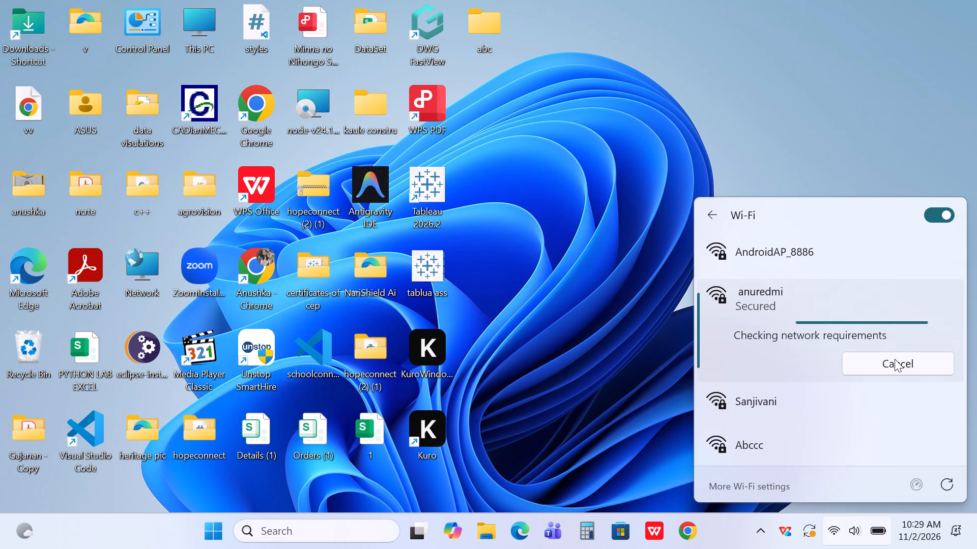
pyautogui.click(621, 285)
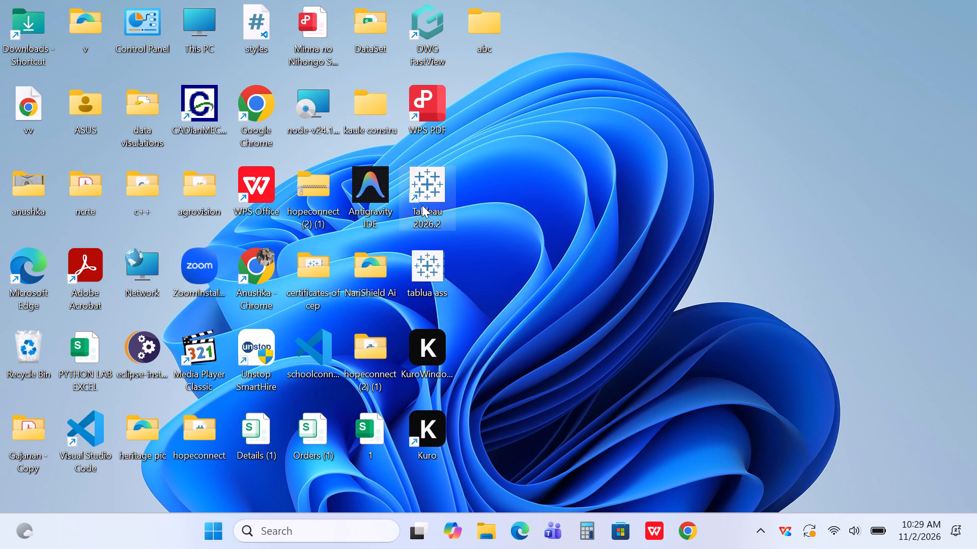
# Launch Tableau 2026.2 from the desktop.
pyautogui.doubleClick(424, 185)
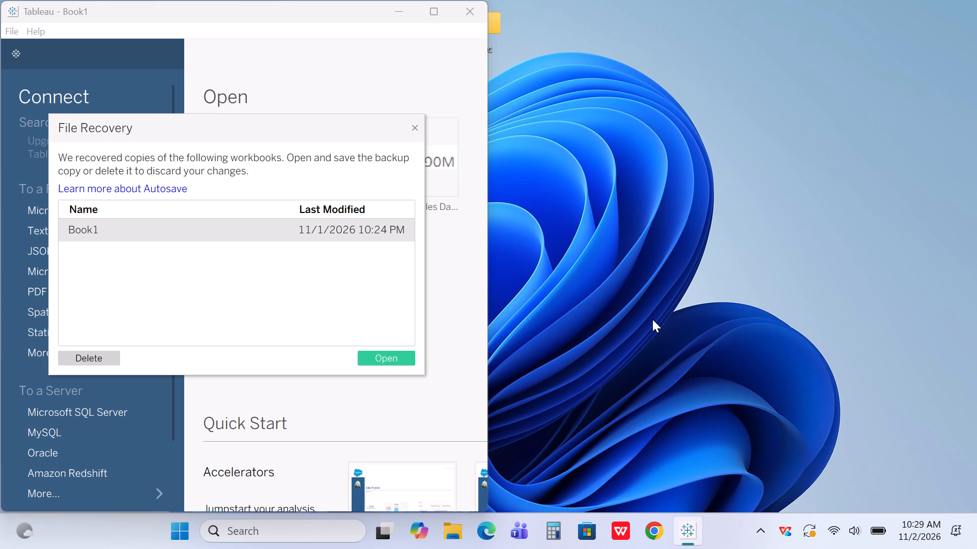
# Dismiss the File Recovery dialog without opening the recovered Book1 copy, and maximize the start window.
pyautogui.click(415, 127)
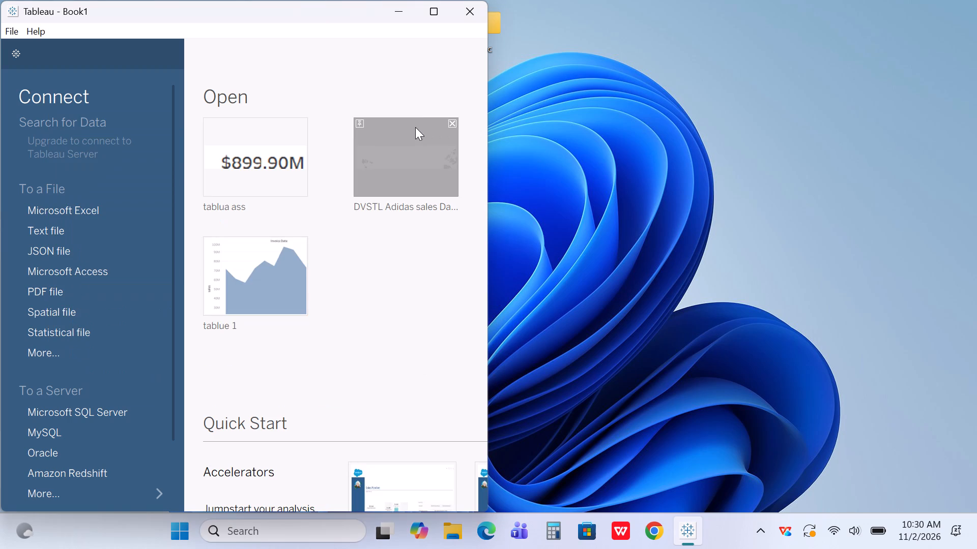
pyautogui.click(440, 9)
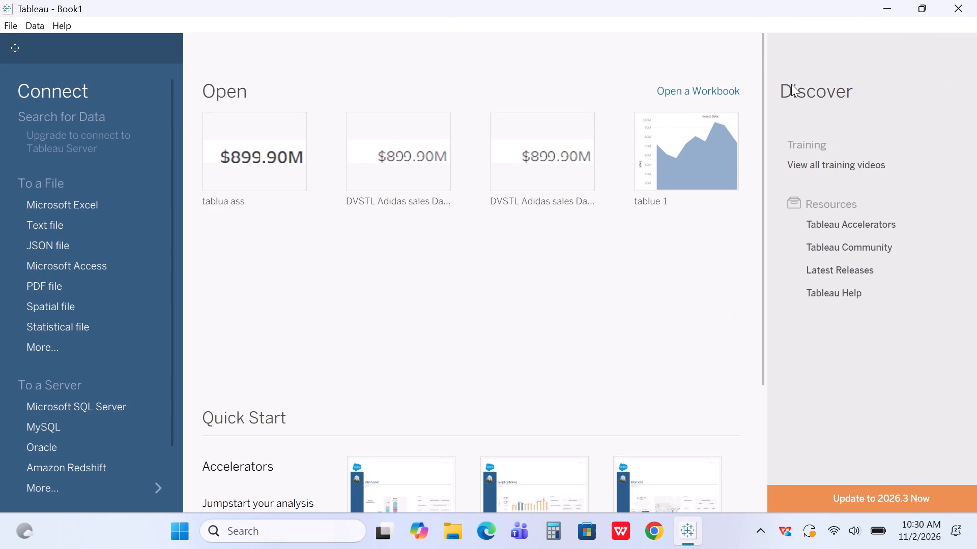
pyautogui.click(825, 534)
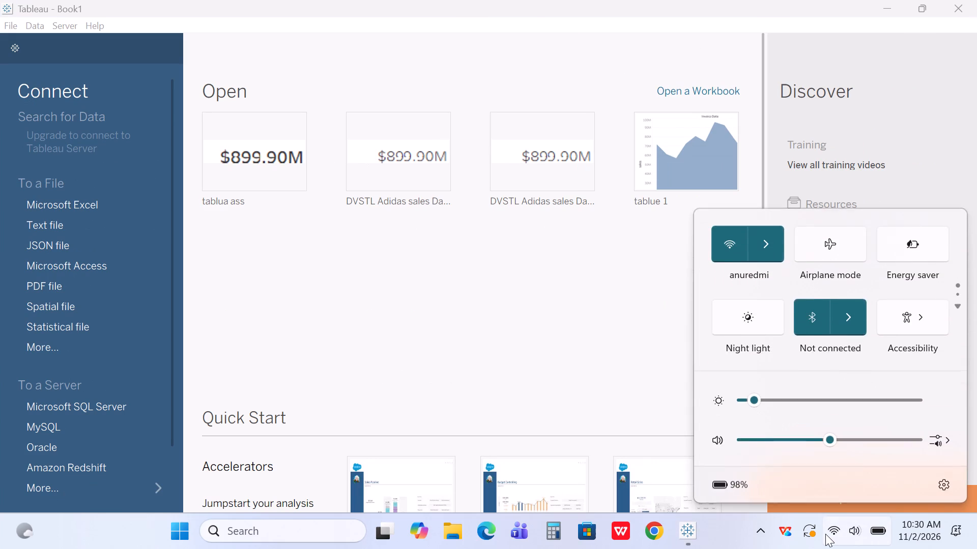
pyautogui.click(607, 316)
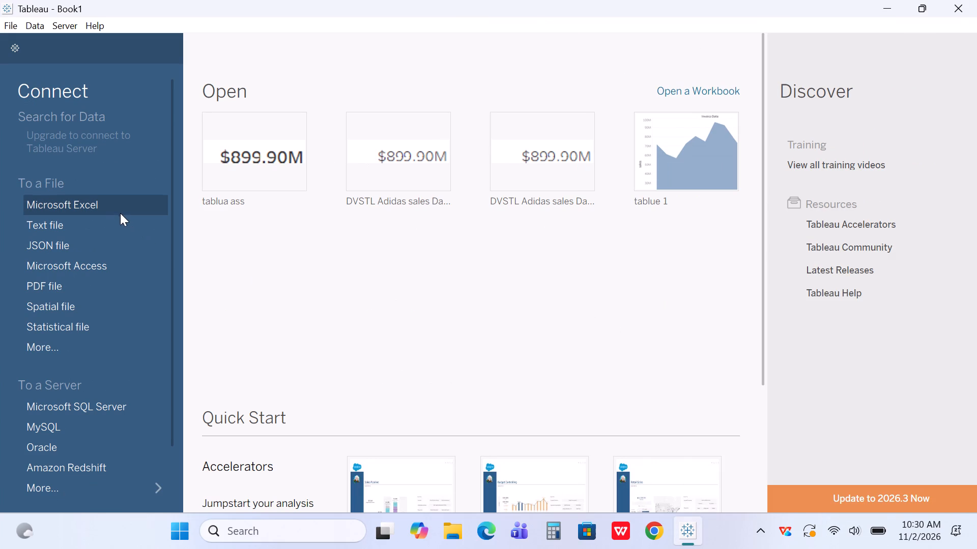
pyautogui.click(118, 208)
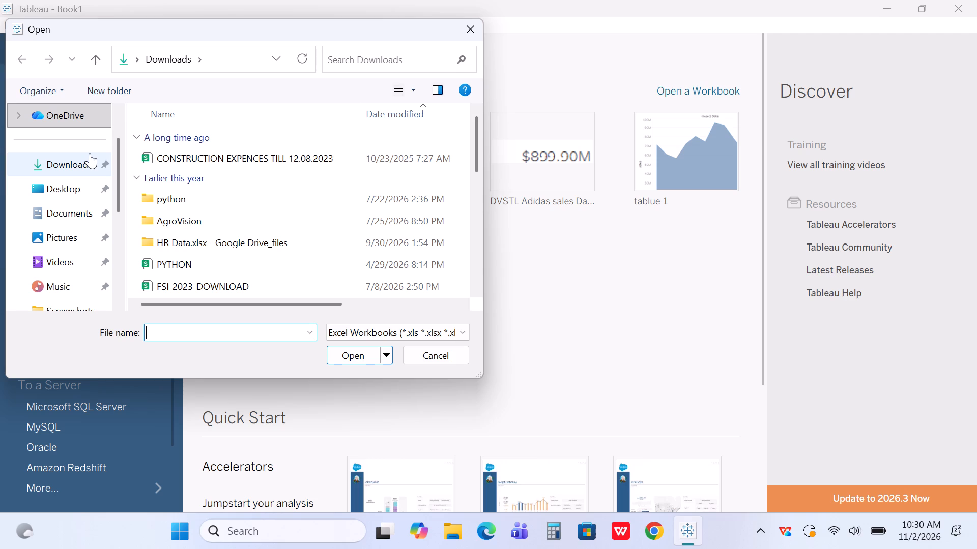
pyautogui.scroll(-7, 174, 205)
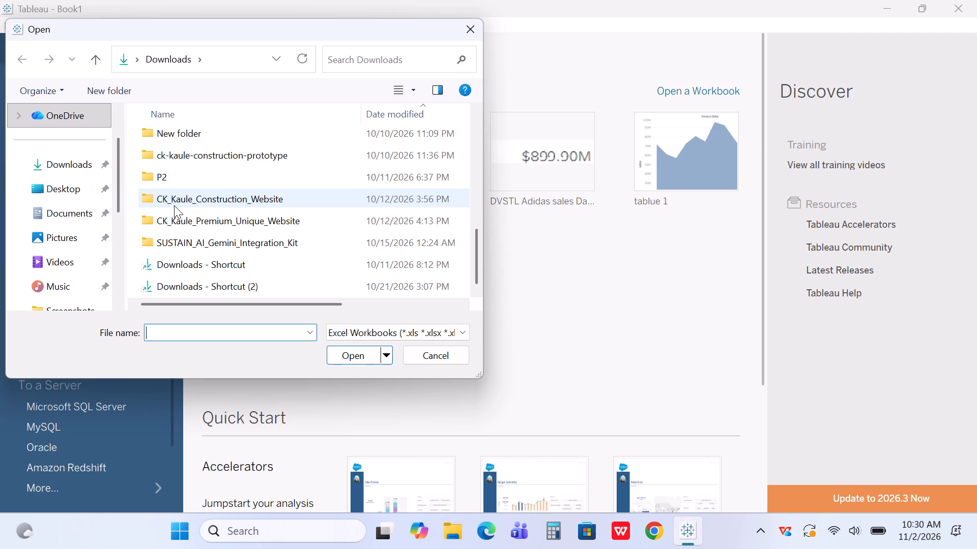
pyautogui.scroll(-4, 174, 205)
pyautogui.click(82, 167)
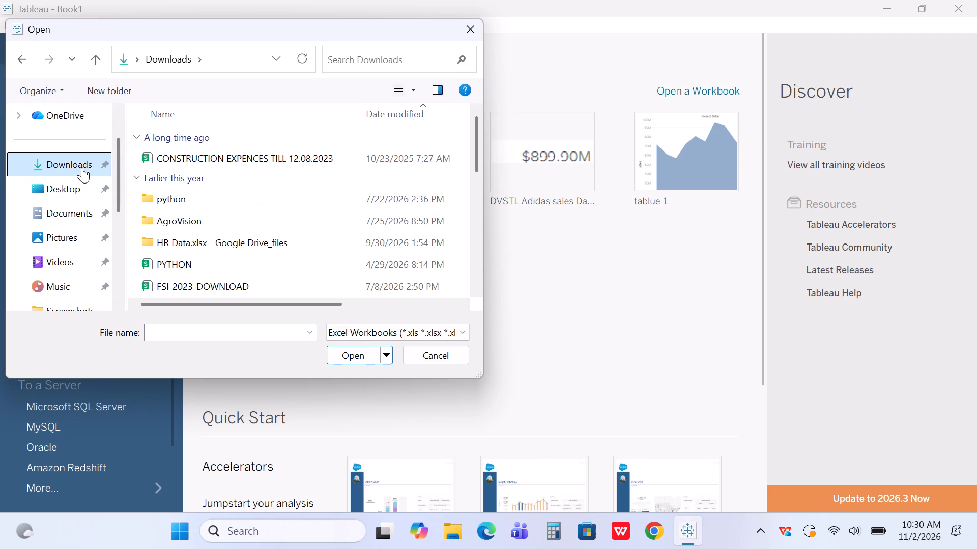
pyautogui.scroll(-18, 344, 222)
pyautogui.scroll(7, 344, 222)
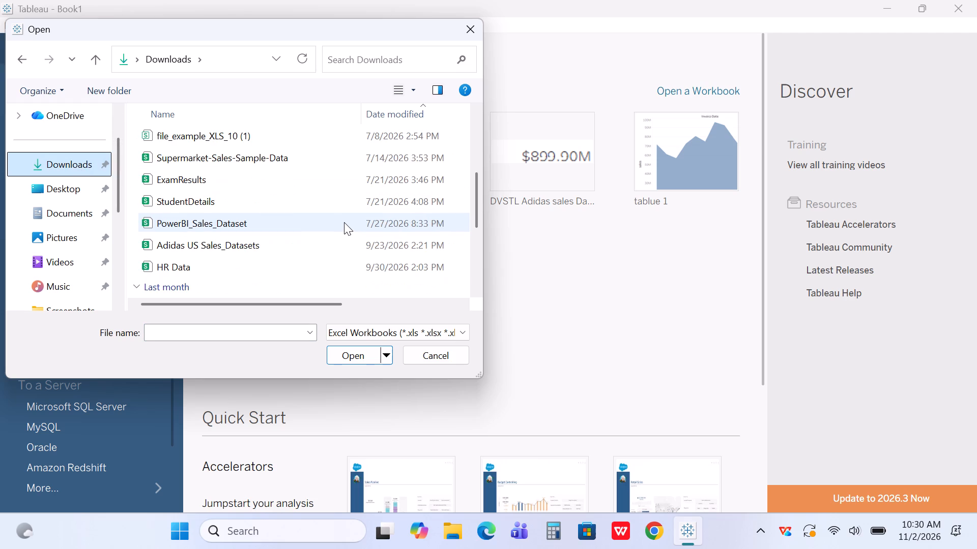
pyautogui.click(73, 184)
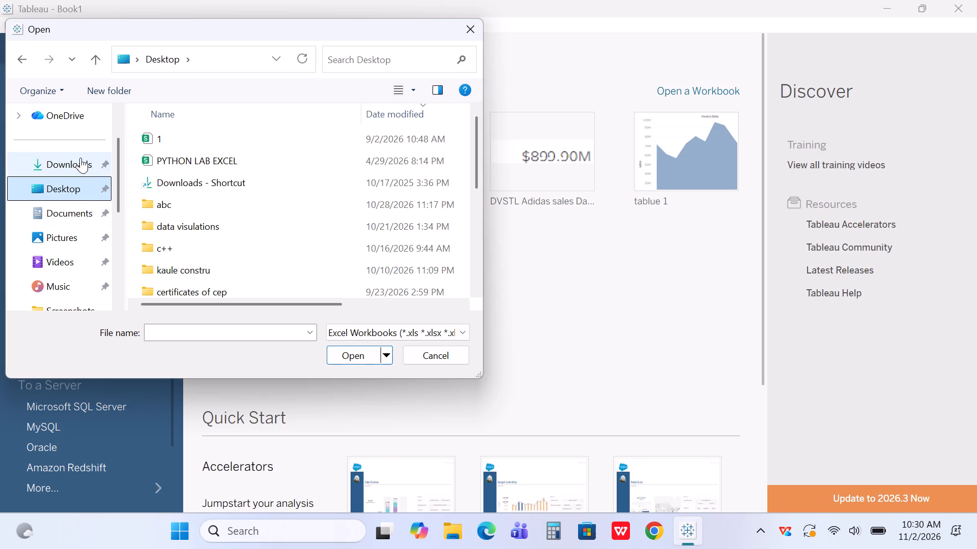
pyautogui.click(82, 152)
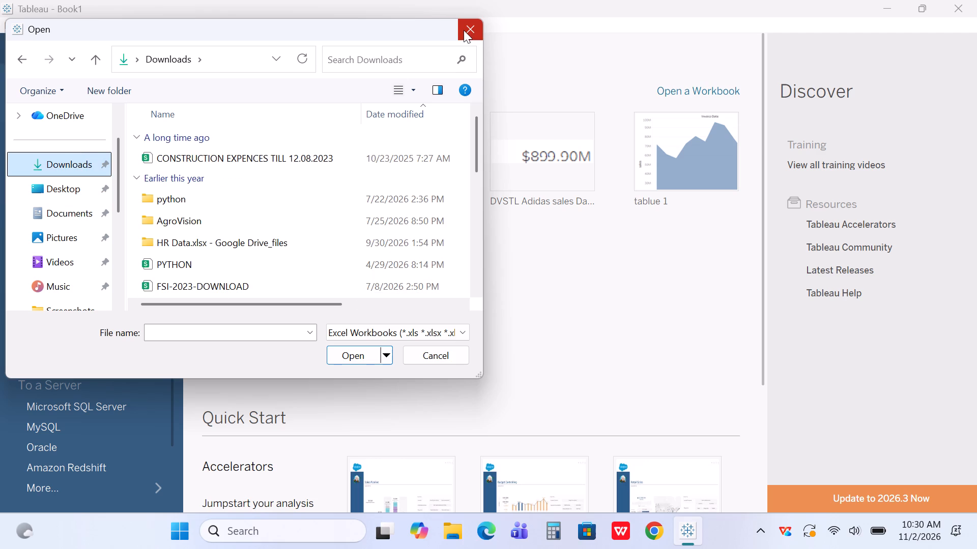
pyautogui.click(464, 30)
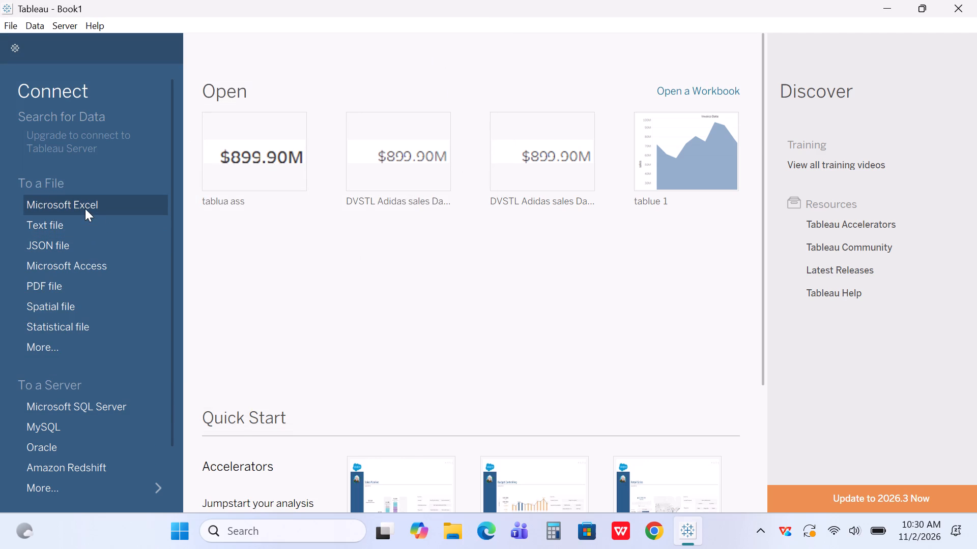
# Connect to the Microsoft Excel workbook HR Data from the Downloads folder.
pyautogui.click(85, 208)
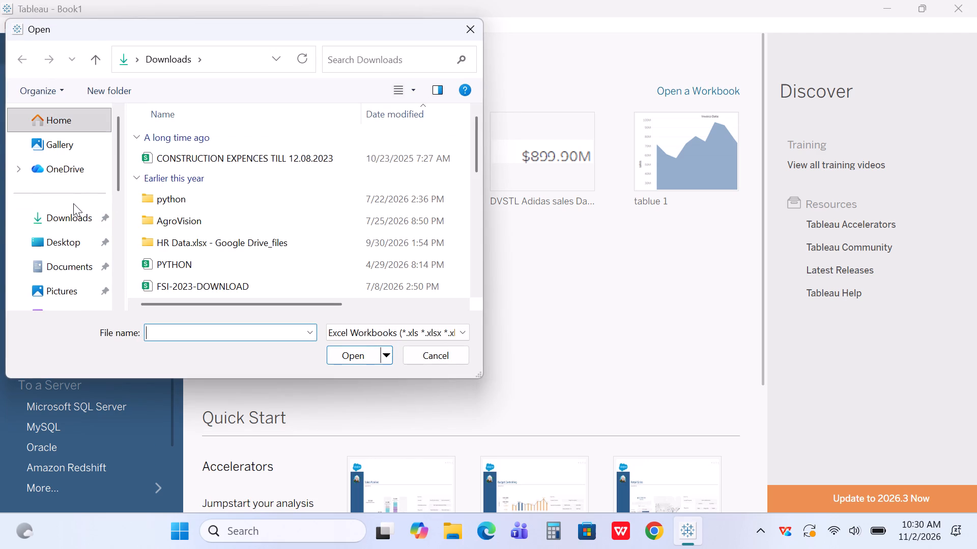
pyautogui.click(75, 213)
pyautogui.scroll(-3, 231, 209)
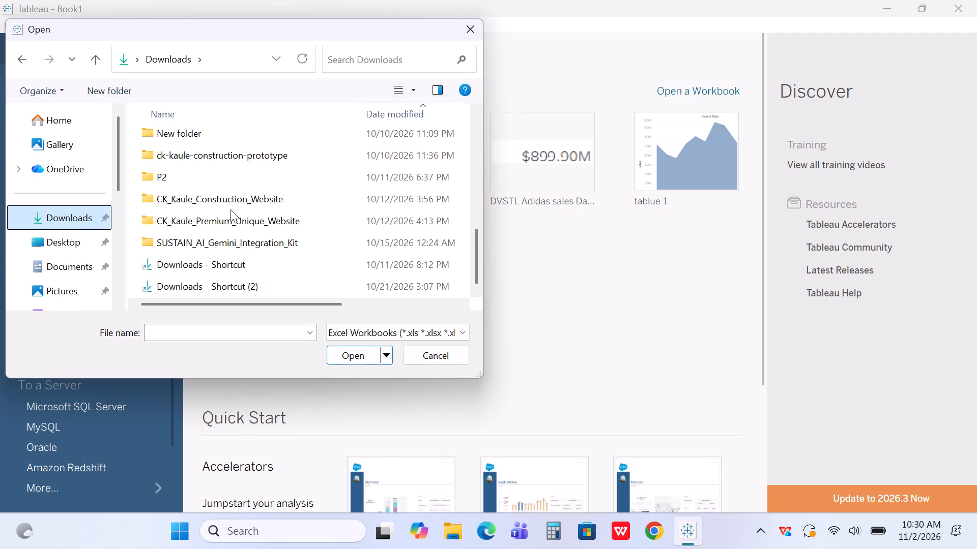
pyautogui.scroll(-2, 231, 209)
pyautogui.scroll(7, 231, 209)
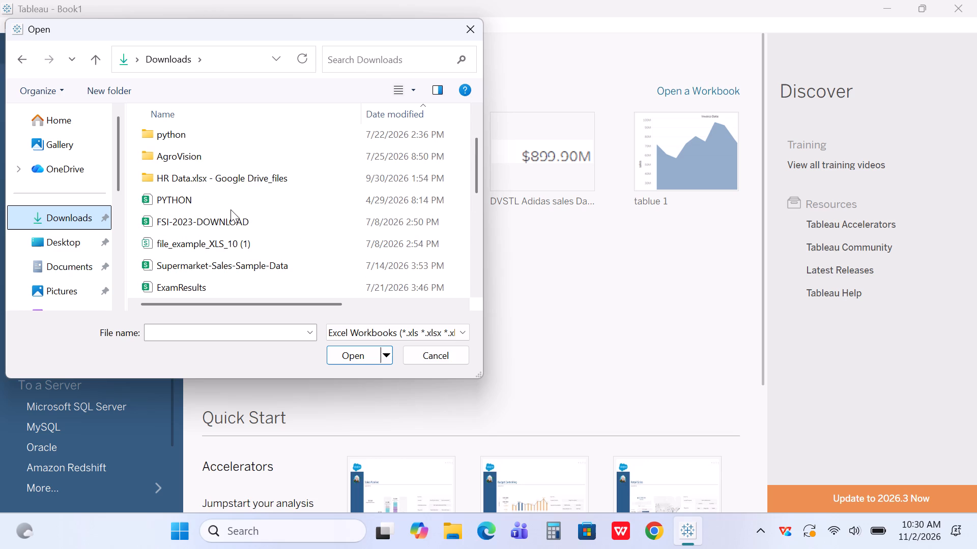
pyautogui.scroll(8, 231, 209)
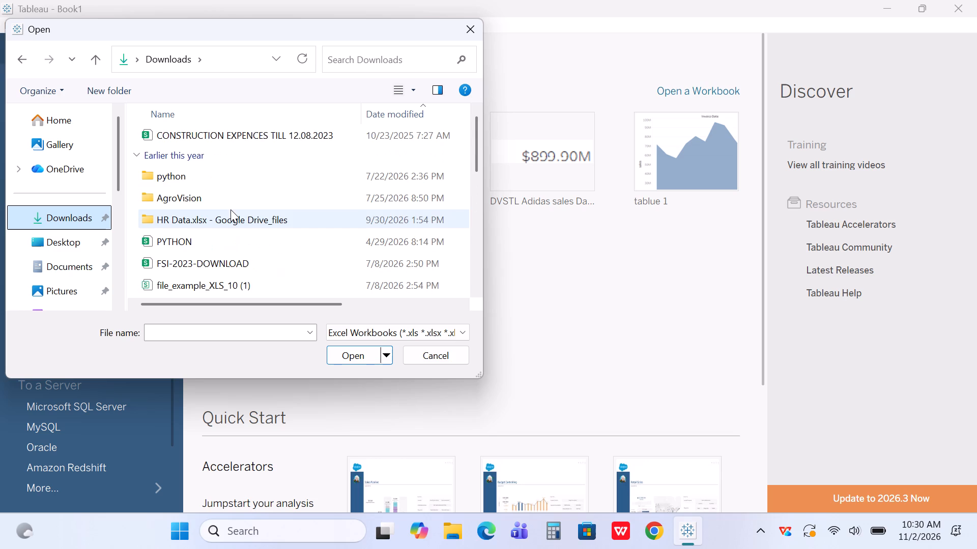
pyautogui.scroll(-1, 233, 247)
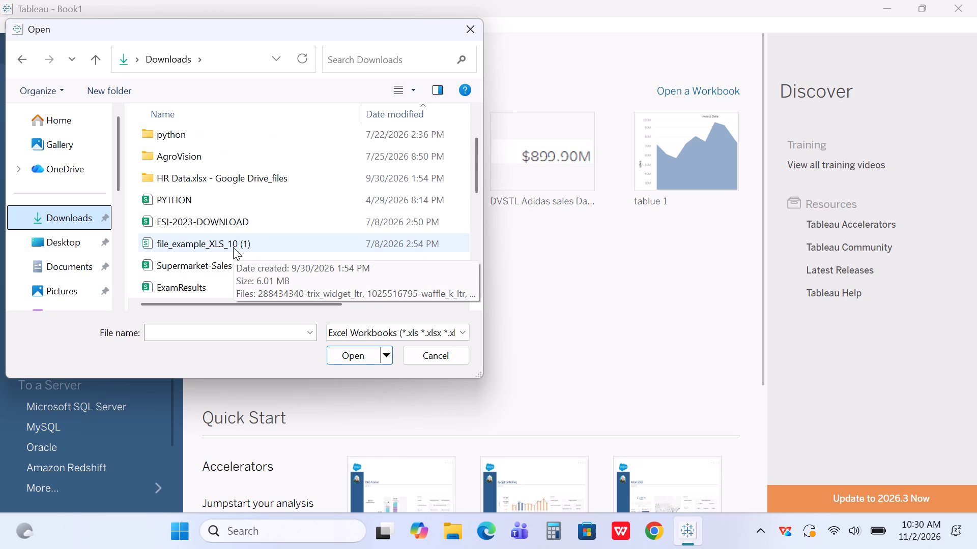
pyautogui.scroll(-2, 233, 247)
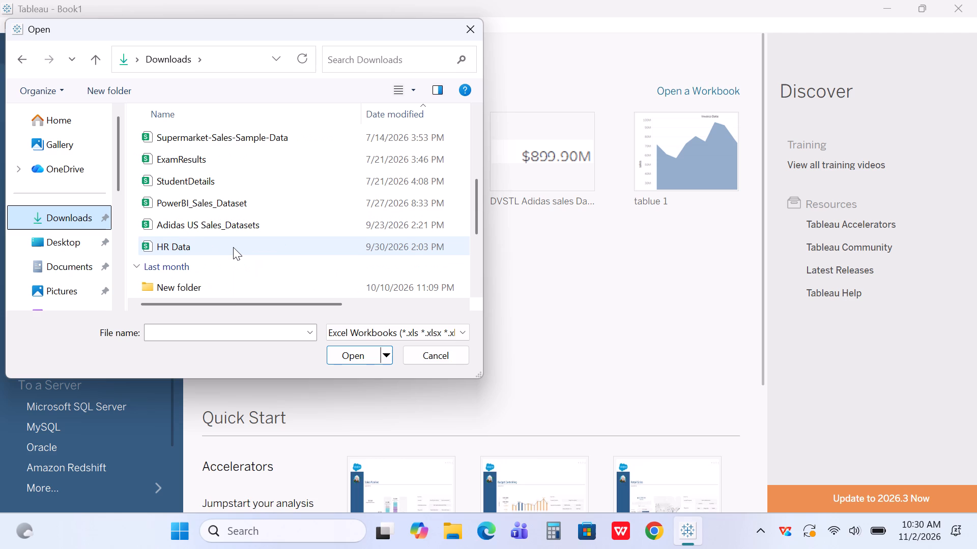
pyautogui.click(233, 247)
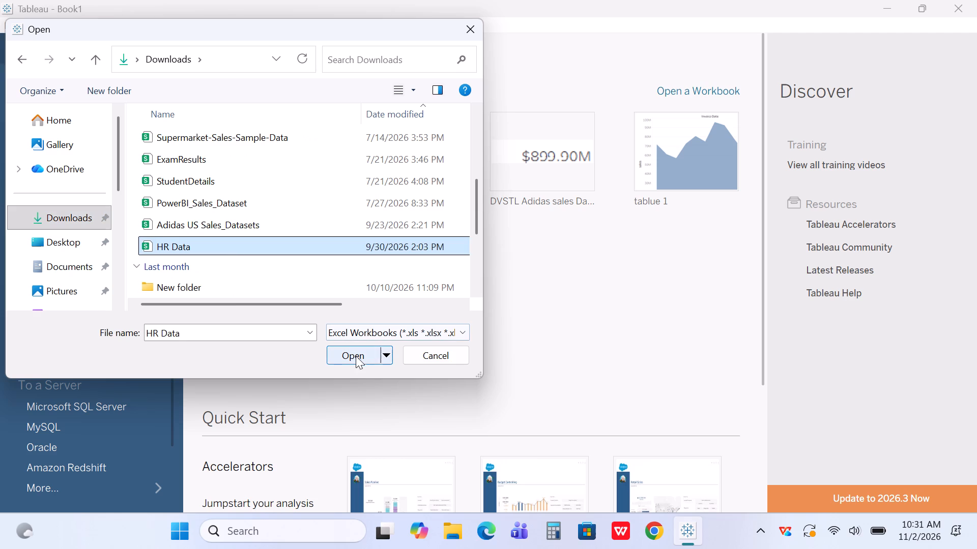
# Open the selected HR Data workbook as the data source and go to the Sheet 1 worksheet.
pyautogui.click(356, 354)
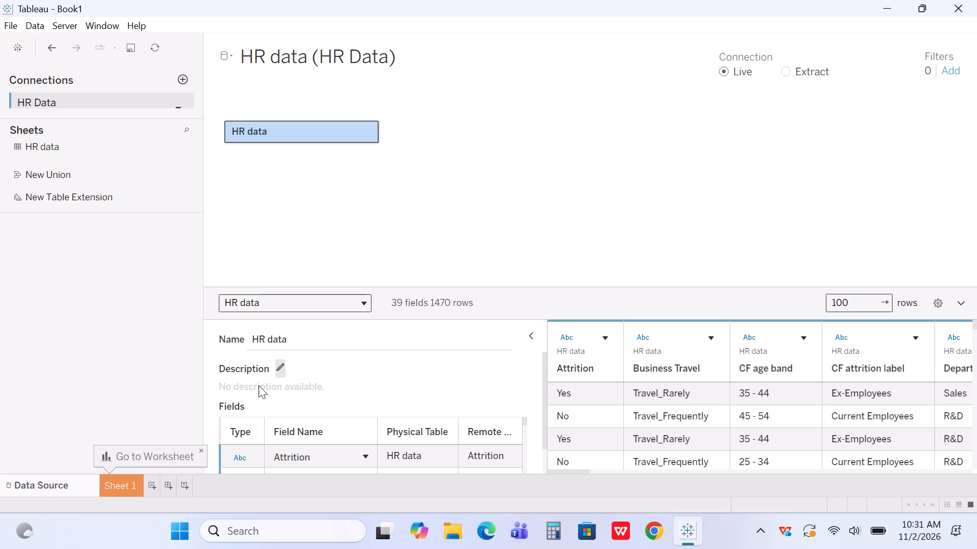
pyautogui.click(132, 483)
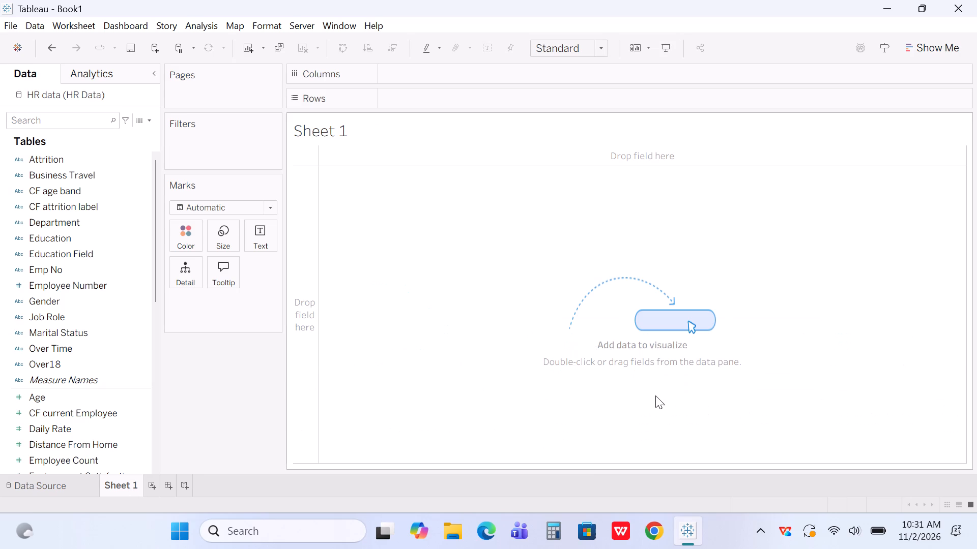
# Check the computer's Wi-Fi connection in the list of available networks, and return to the worksheet.
pyautogui.click(834, 534)
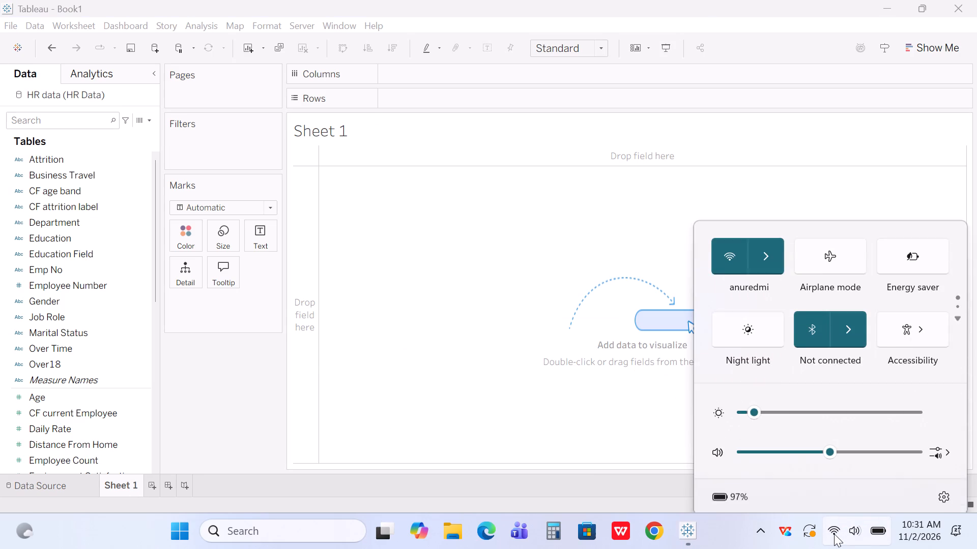
pyautogui.click(768, 243)
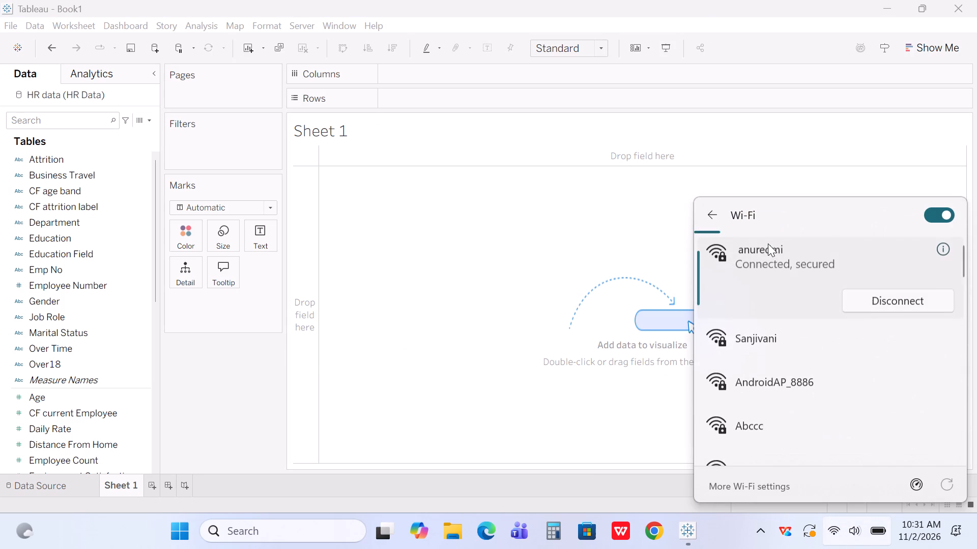
pyautogui.click(609, 215)
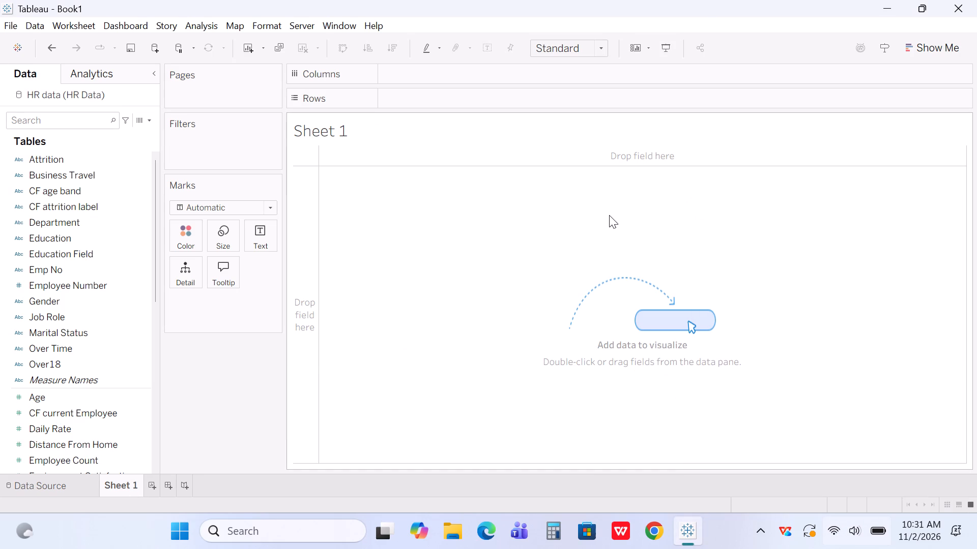
# Minimize the Book1 window and launch Kuro from the desktop.
pyautogui.click(881, 0)
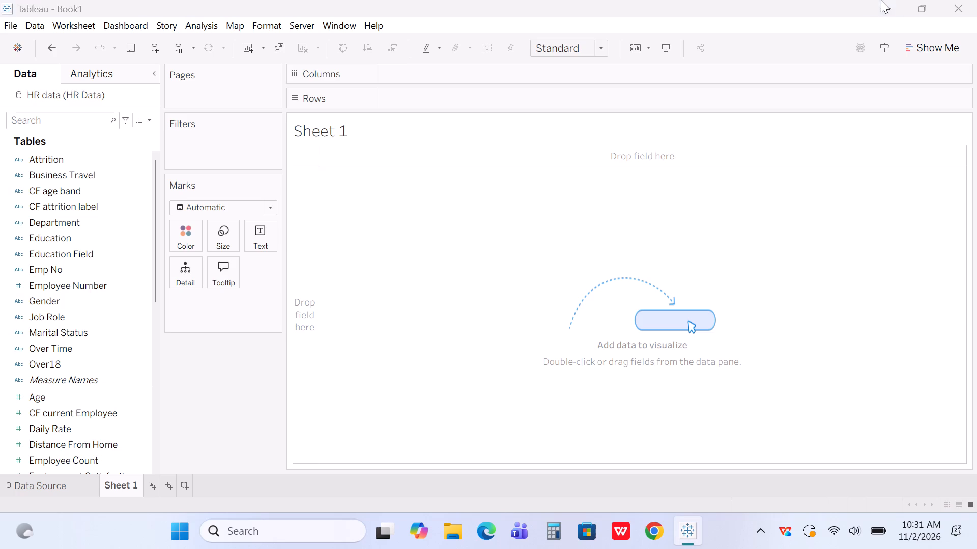
pyautogui.doubleClick(422, 423)
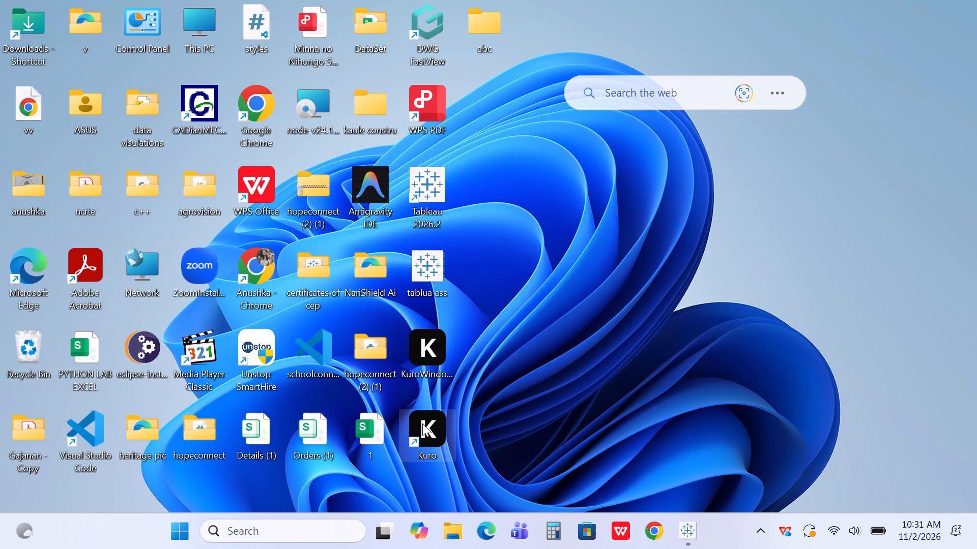
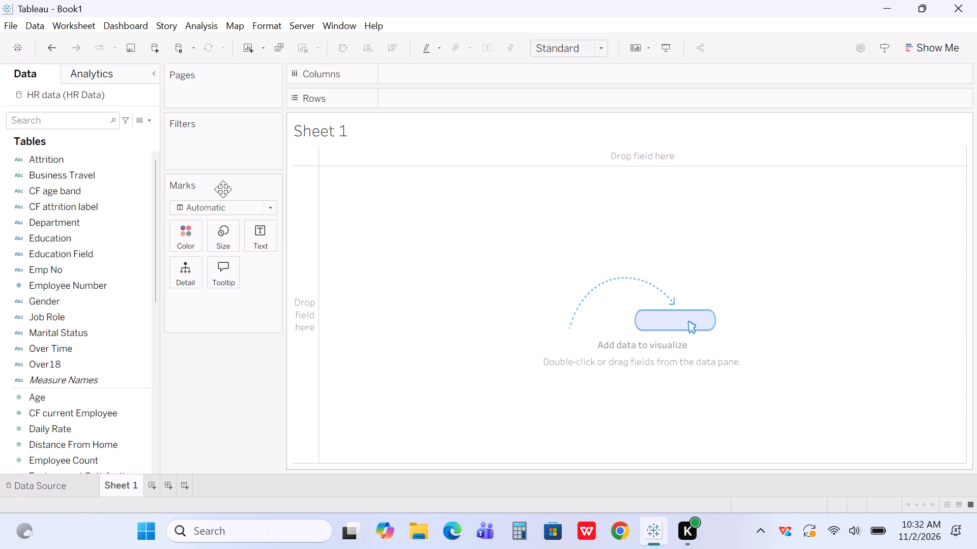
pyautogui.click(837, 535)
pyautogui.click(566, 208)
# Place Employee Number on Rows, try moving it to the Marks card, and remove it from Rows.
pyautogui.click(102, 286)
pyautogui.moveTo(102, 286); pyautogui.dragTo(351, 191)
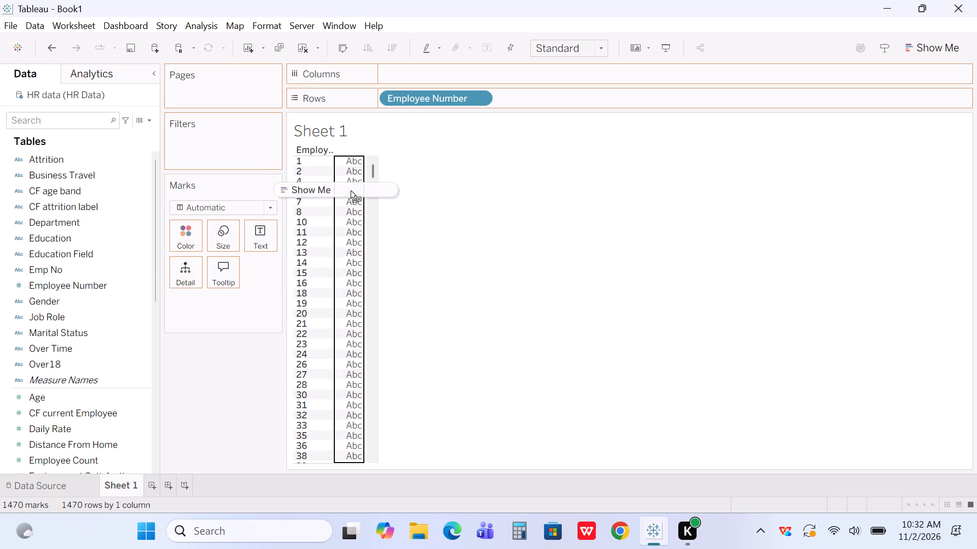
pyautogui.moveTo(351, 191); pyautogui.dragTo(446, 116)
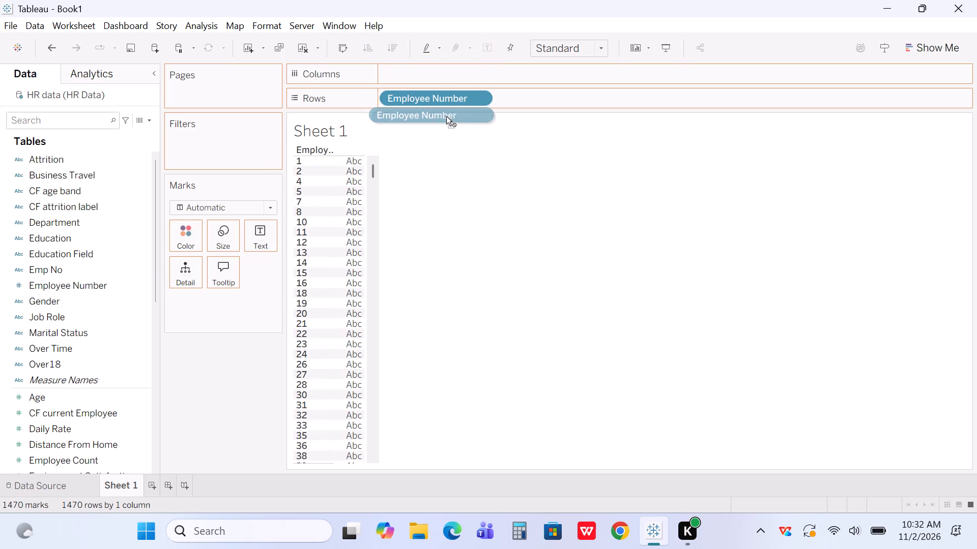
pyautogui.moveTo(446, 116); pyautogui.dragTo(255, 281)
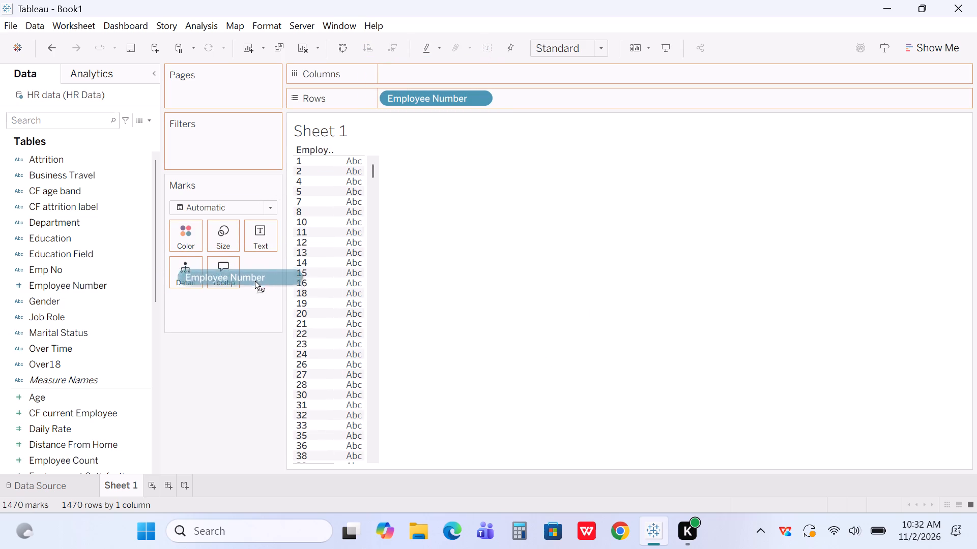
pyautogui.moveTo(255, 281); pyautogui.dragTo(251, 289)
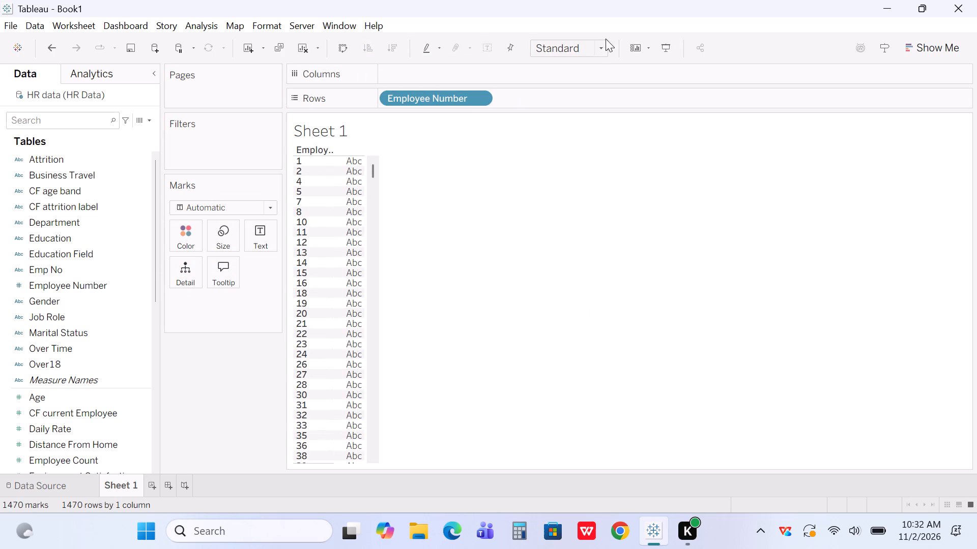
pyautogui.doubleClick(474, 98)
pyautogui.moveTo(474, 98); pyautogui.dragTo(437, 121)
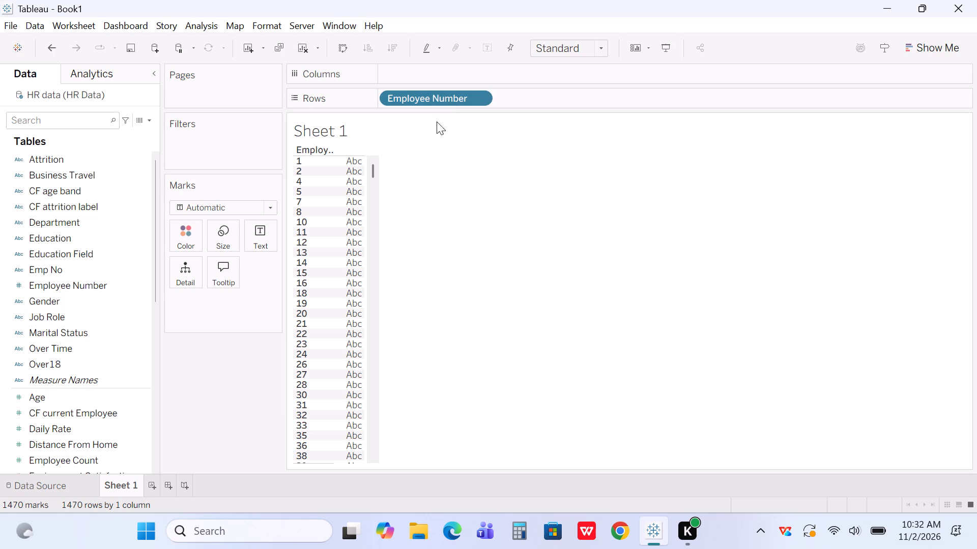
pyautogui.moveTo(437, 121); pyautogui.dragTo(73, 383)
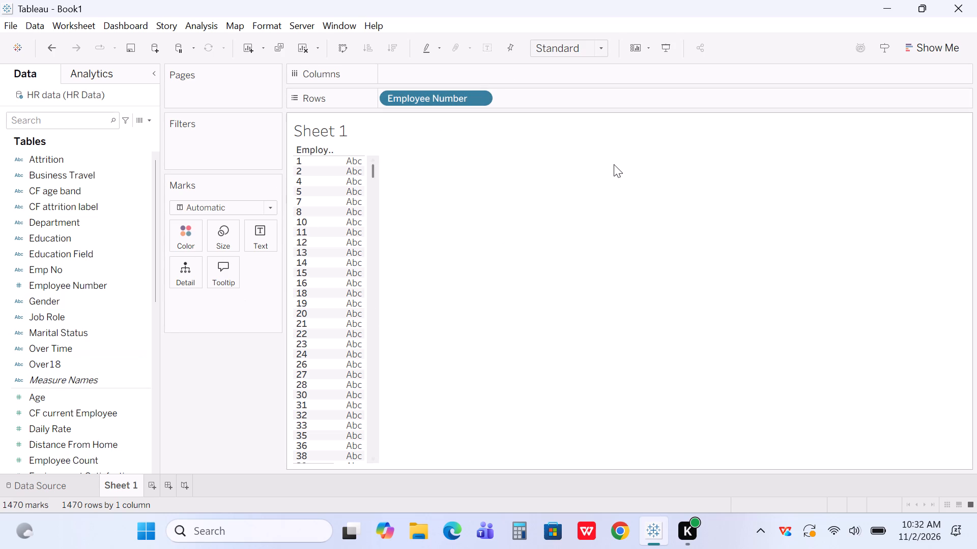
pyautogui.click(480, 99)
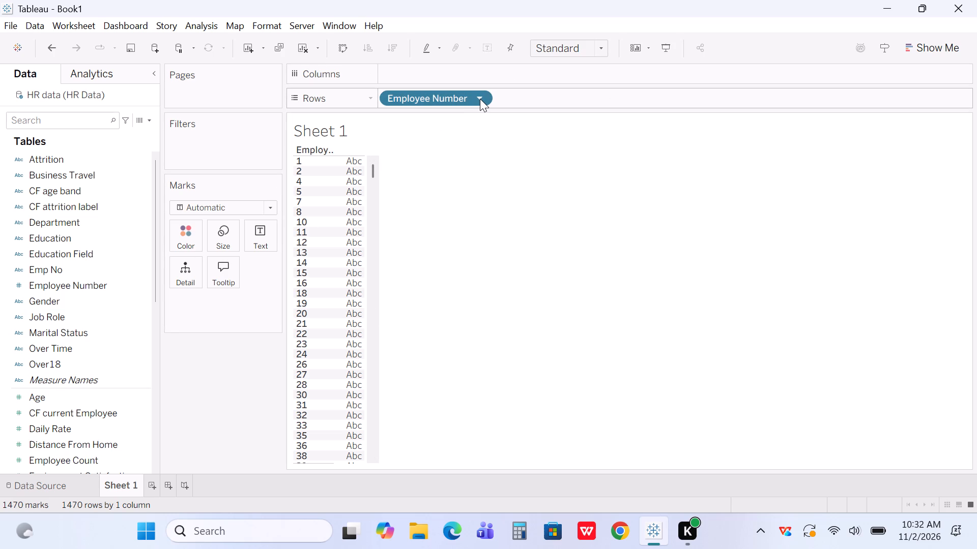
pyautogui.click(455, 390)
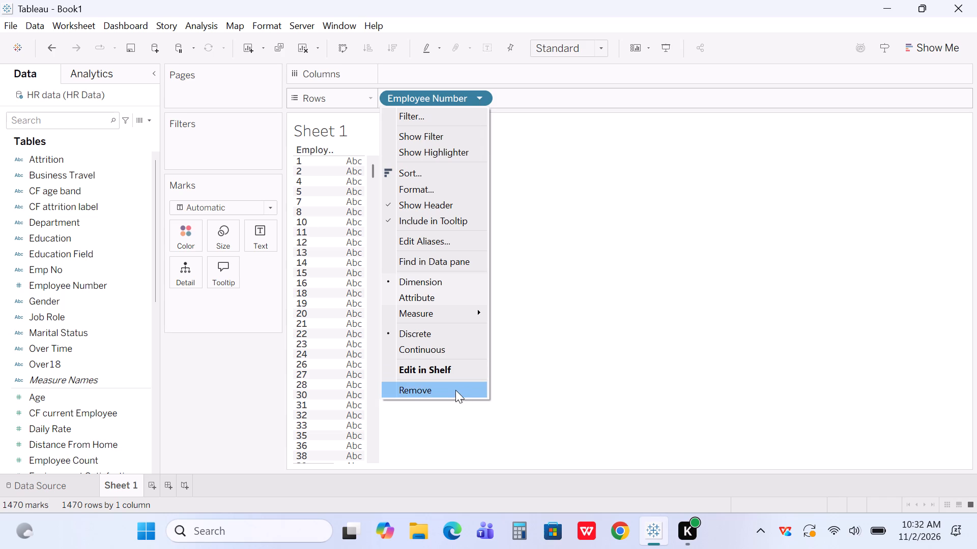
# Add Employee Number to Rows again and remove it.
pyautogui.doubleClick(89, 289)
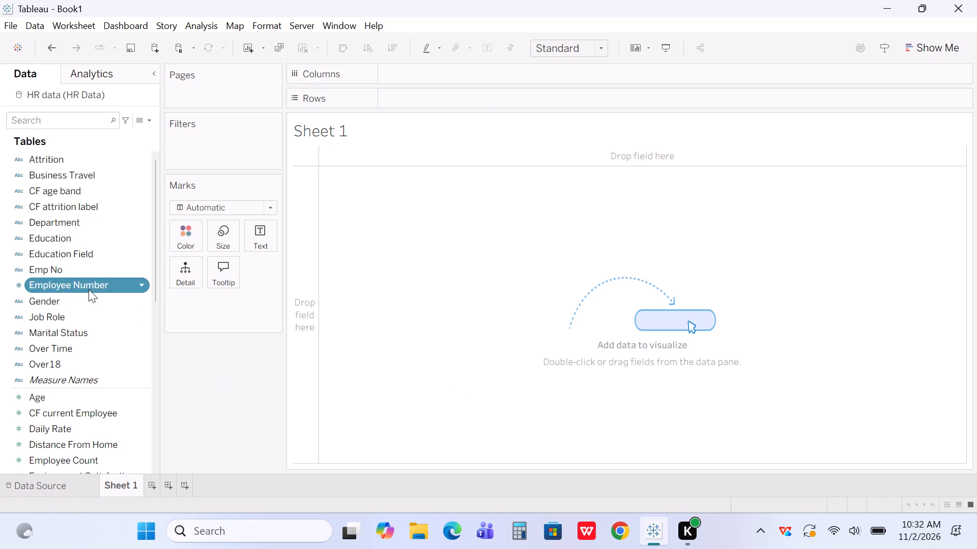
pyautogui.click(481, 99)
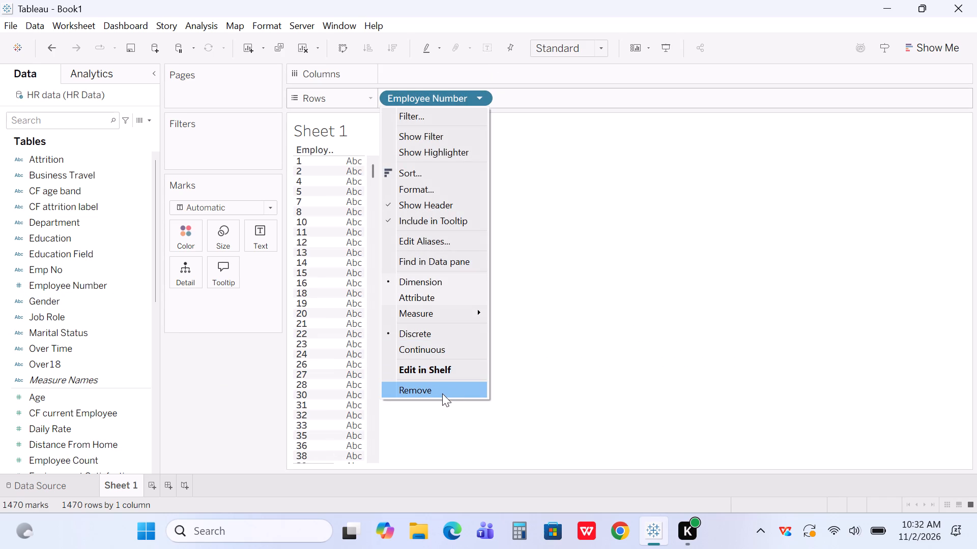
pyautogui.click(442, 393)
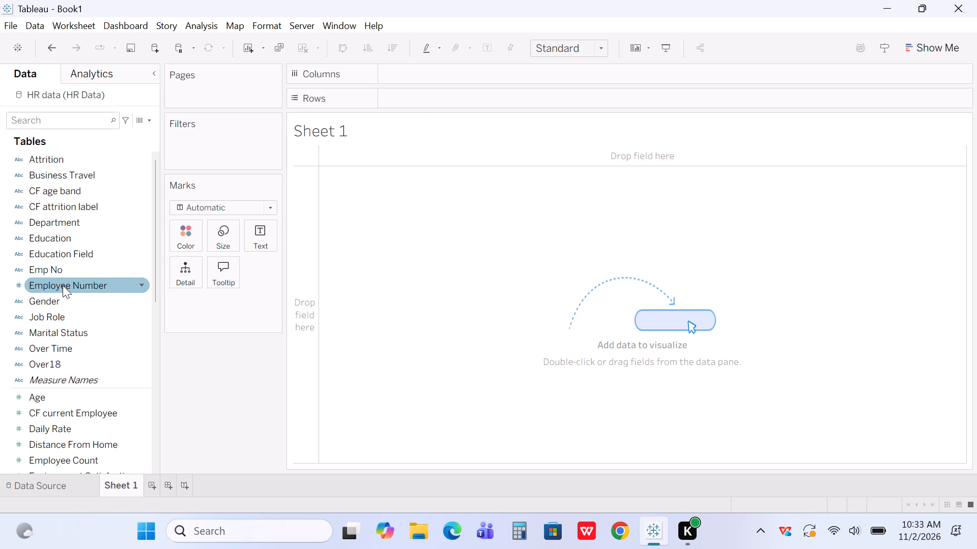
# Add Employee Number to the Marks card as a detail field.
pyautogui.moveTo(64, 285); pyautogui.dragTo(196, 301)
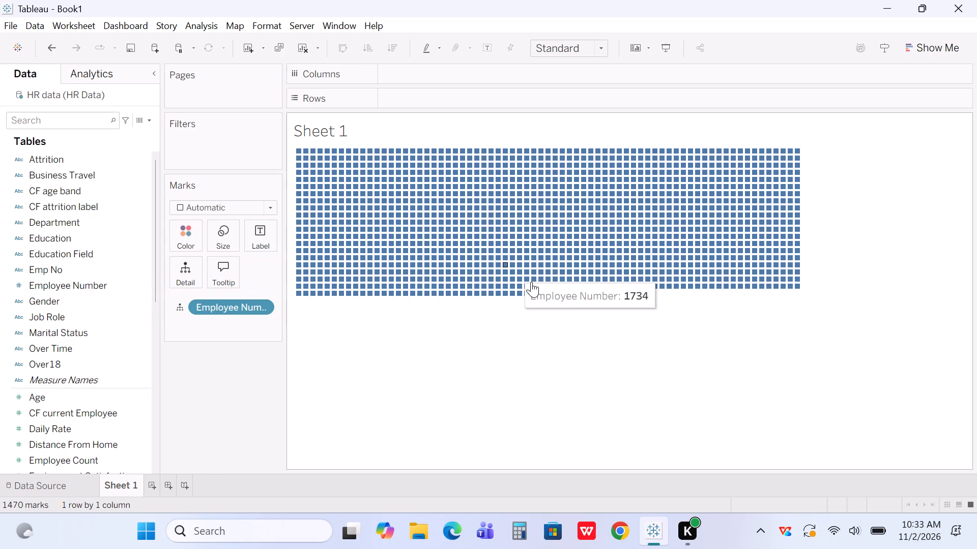
# Set the mark type of Sheet 1 to Text.
pyautogui.click(267, 208)
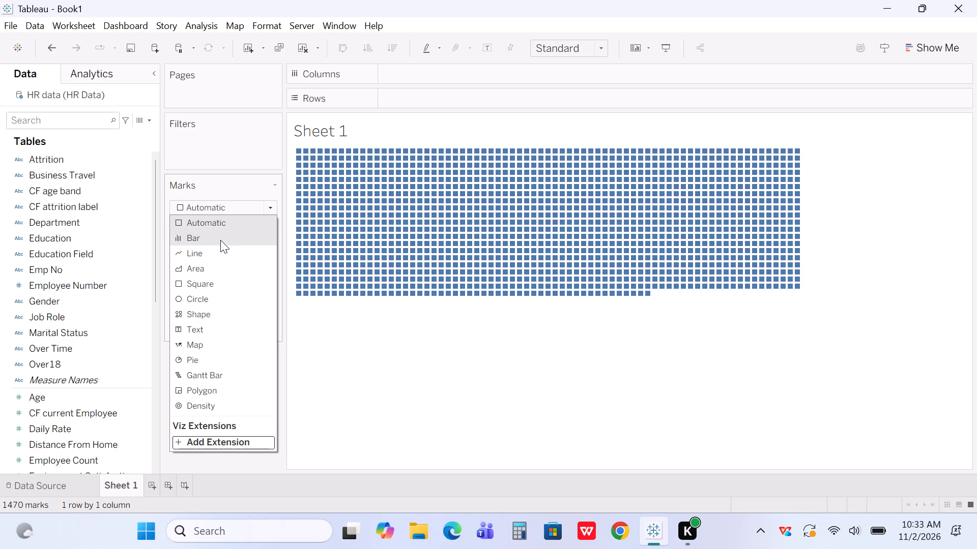
pyautogui.click(188, 337)
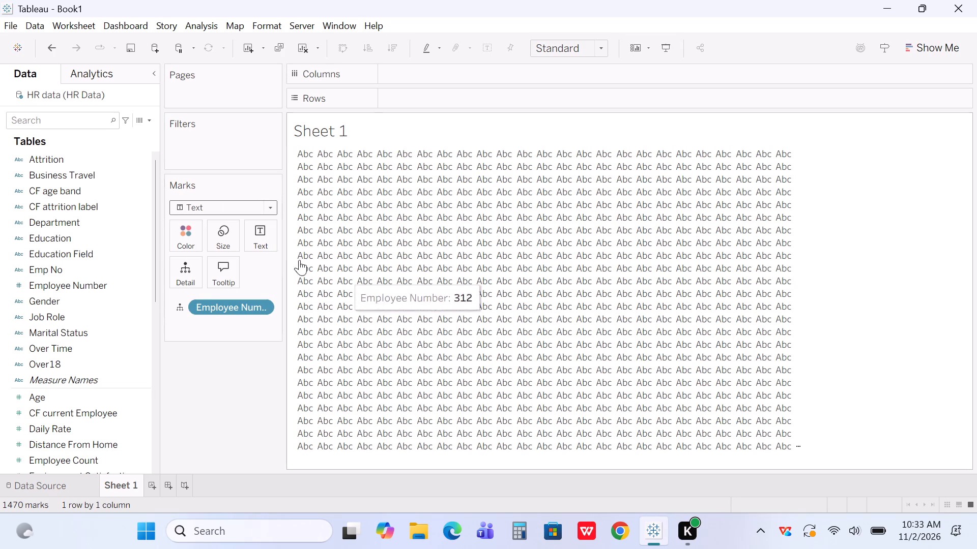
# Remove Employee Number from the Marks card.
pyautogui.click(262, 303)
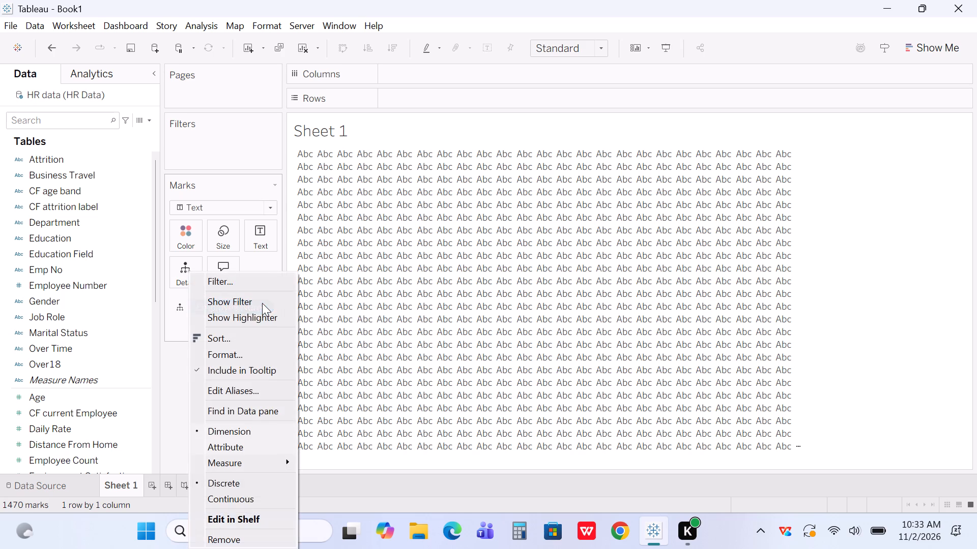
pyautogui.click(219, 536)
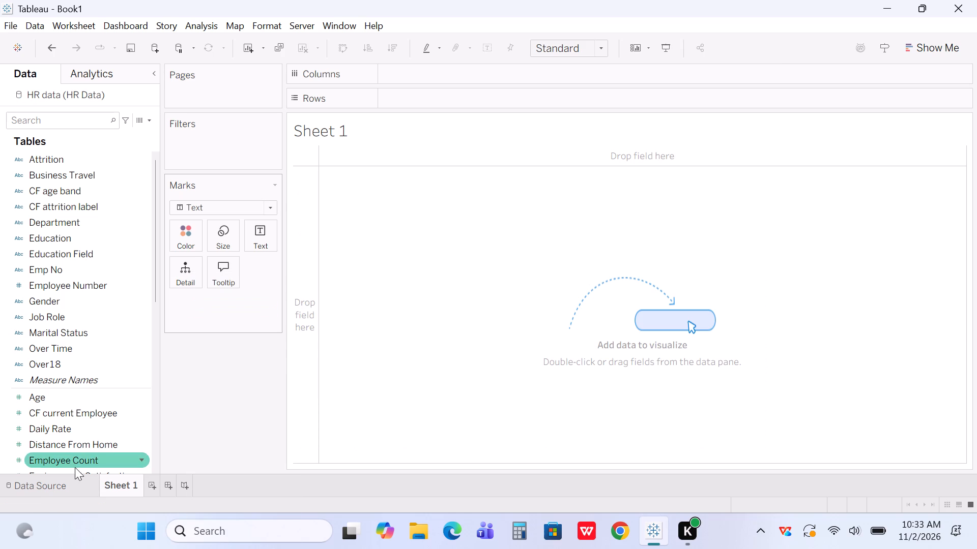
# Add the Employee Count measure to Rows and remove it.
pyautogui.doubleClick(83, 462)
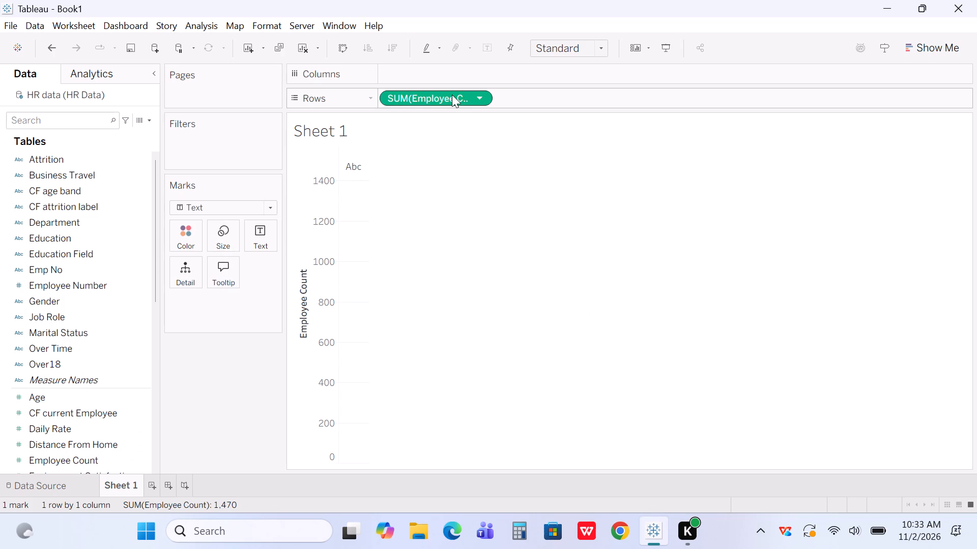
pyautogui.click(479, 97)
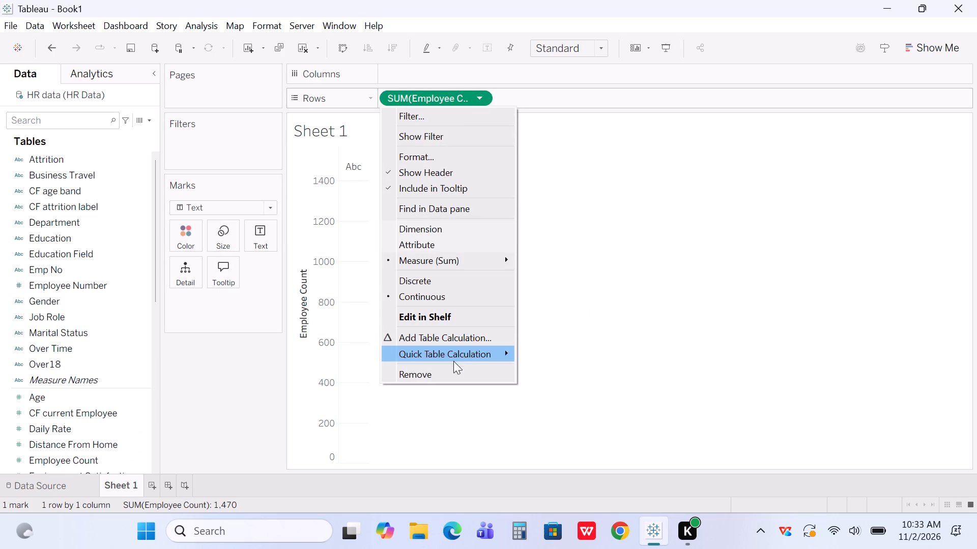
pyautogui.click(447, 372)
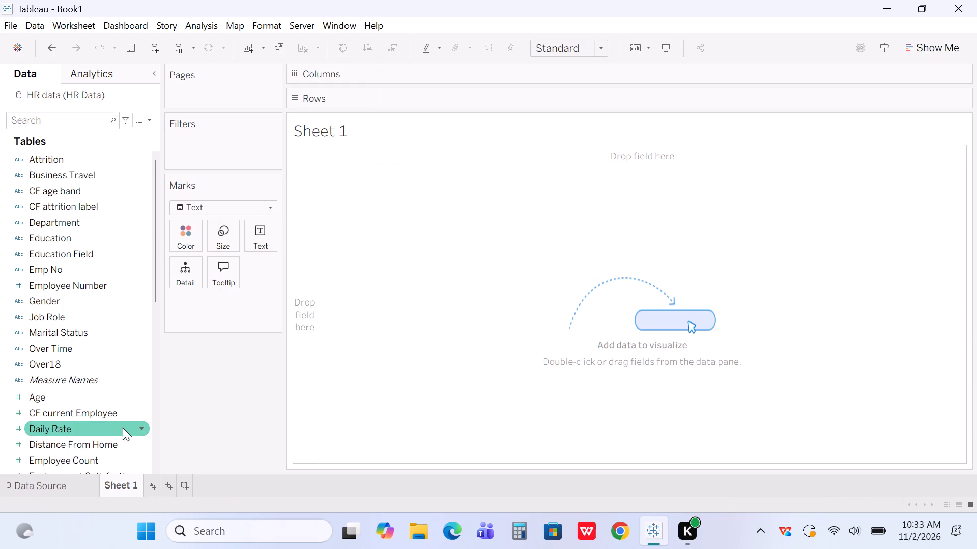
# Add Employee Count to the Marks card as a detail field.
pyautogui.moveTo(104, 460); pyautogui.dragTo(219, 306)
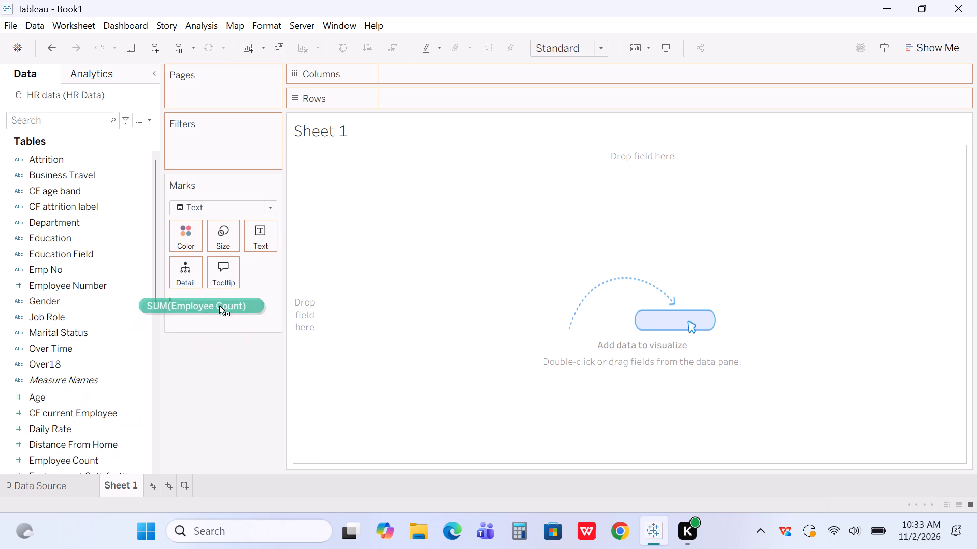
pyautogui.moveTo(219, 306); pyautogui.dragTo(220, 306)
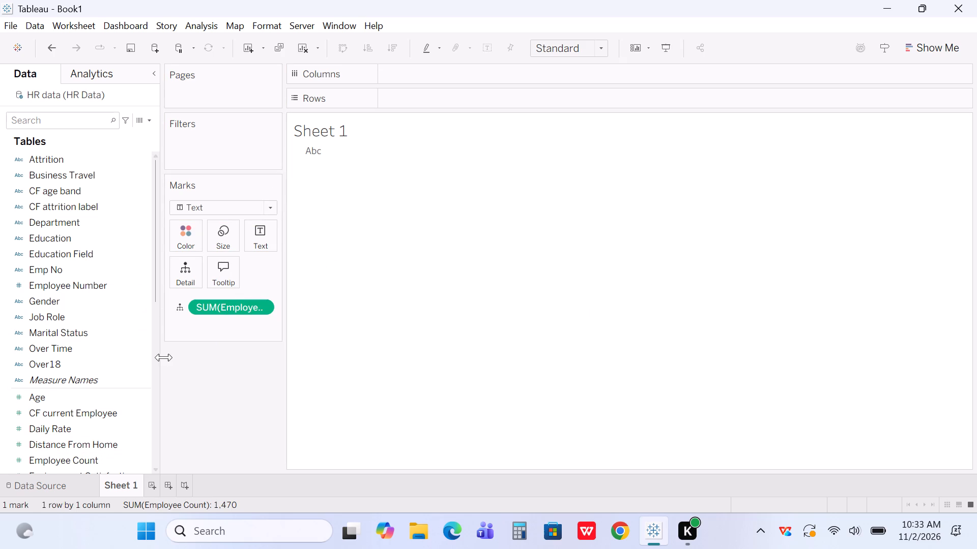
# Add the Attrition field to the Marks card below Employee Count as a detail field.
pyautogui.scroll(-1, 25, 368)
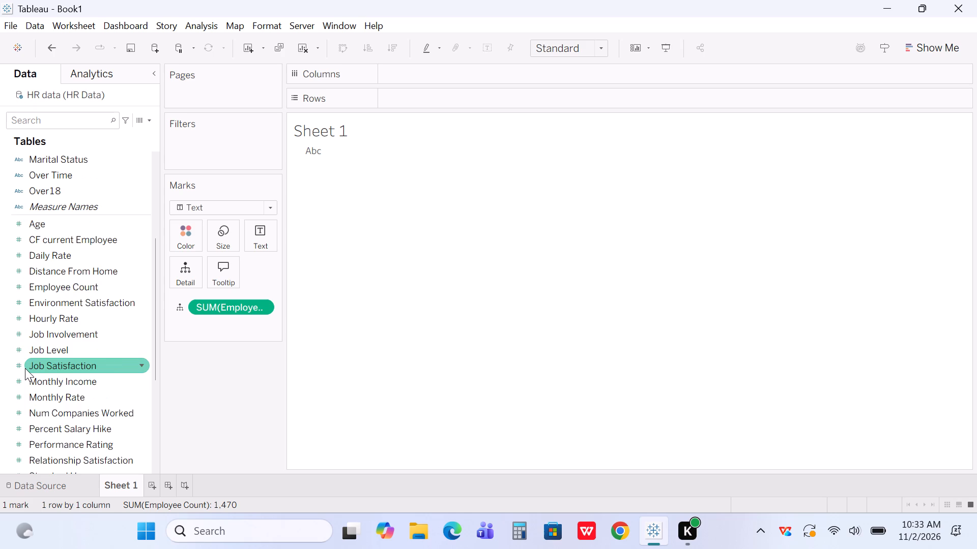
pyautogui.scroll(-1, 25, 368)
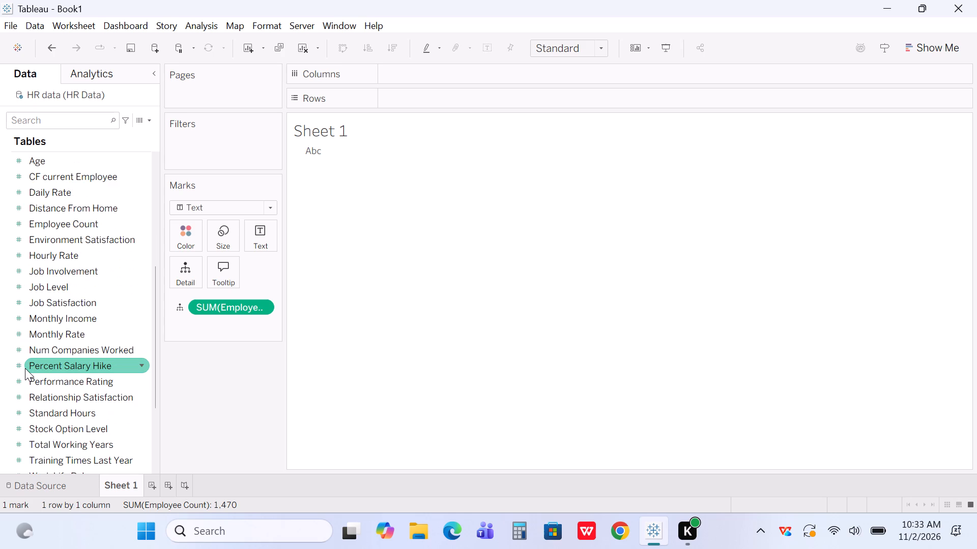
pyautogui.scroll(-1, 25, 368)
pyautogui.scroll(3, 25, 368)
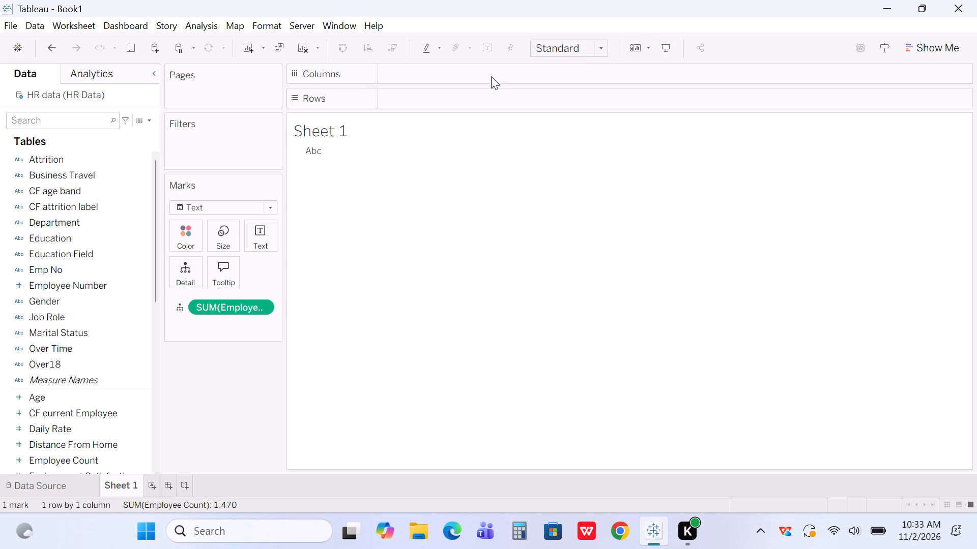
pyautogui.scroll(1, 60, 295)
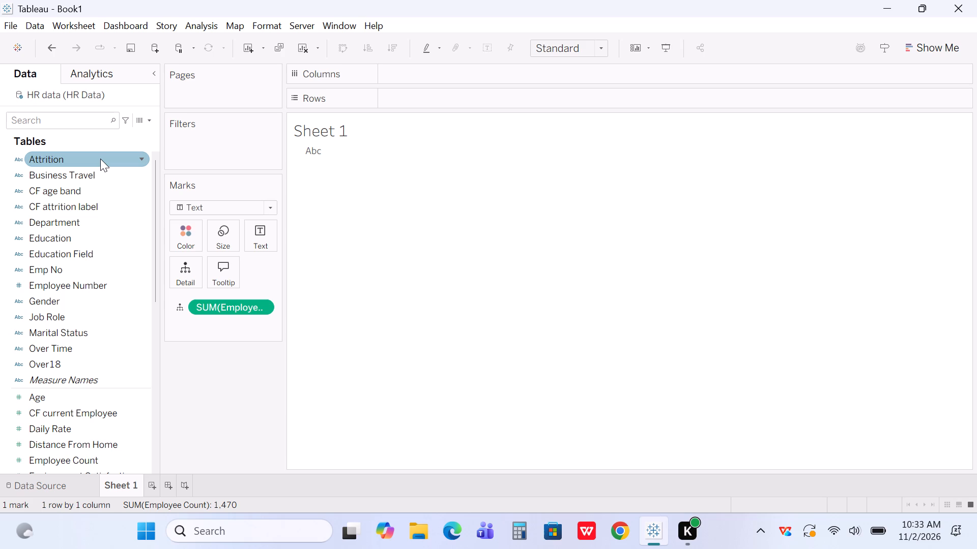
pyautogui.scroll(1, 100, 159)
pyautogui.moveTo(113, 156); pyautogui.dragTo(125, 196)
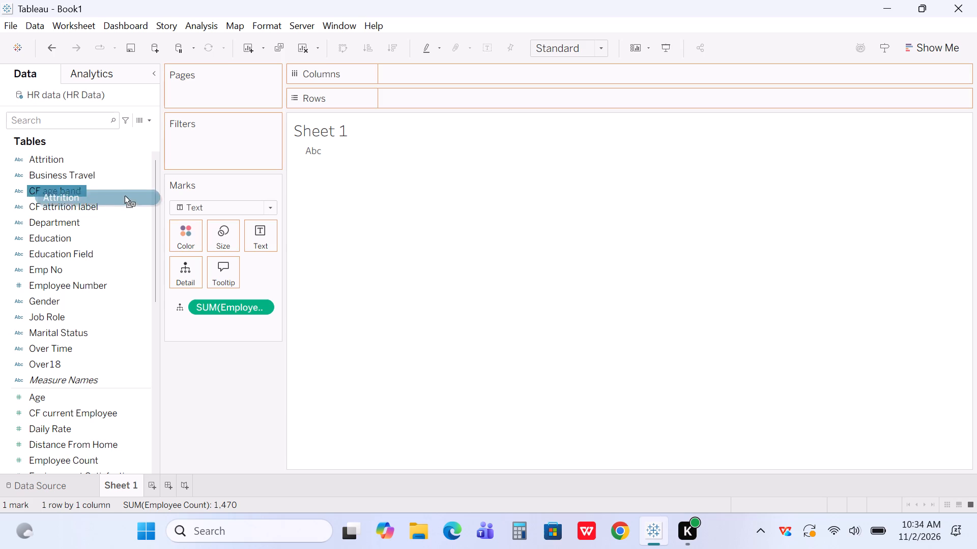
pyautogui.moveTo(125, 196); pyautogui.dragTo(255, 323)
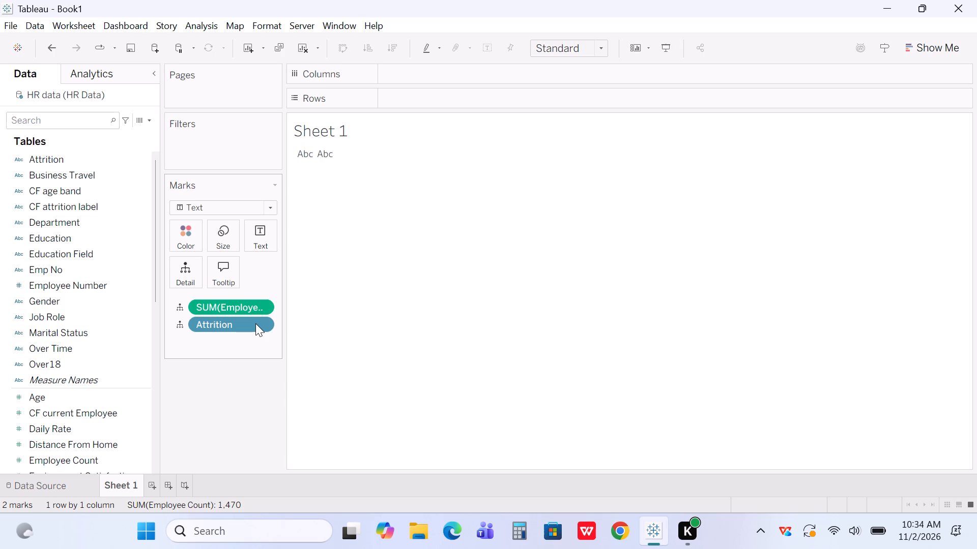
# Set the fit of Sheet 1 to Entire View.
pyautogui.click(604, 50)
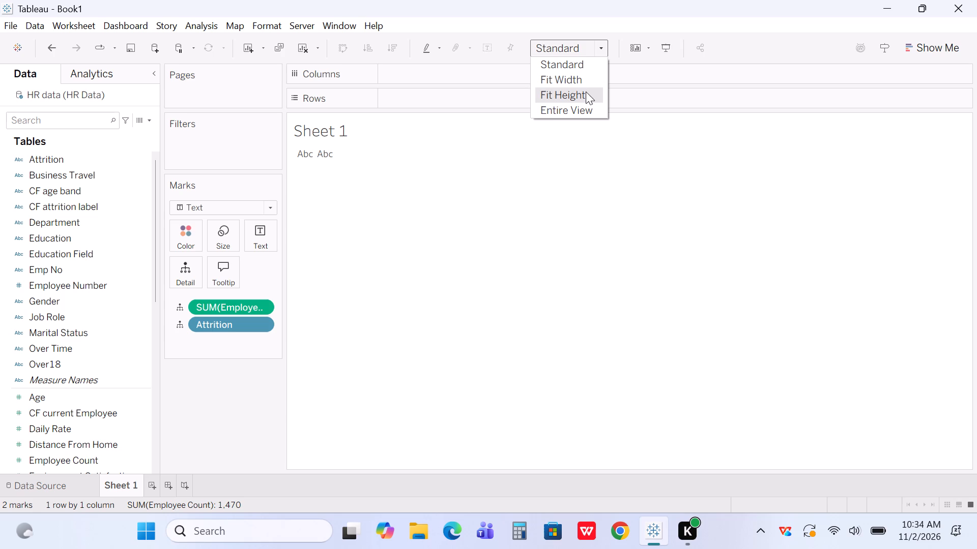
pyautogui.click(586, 109)
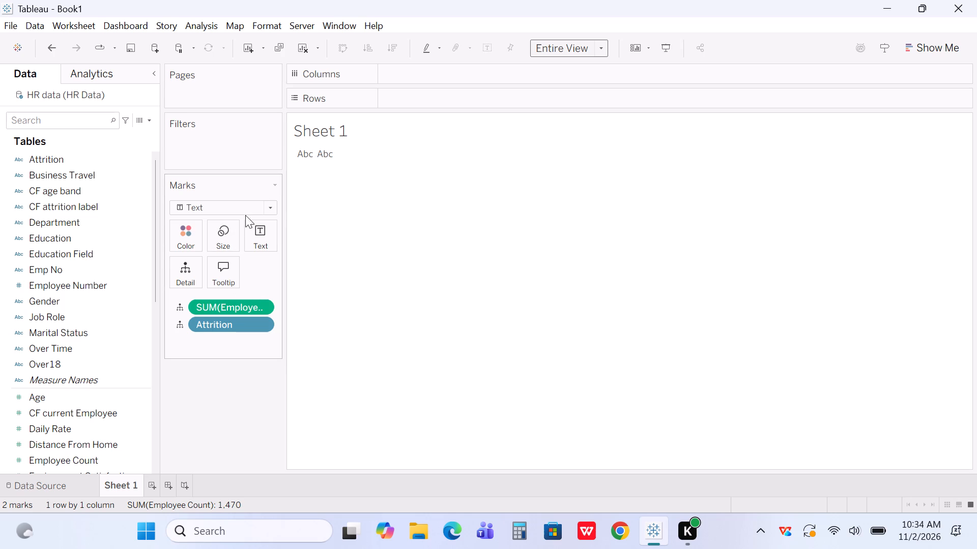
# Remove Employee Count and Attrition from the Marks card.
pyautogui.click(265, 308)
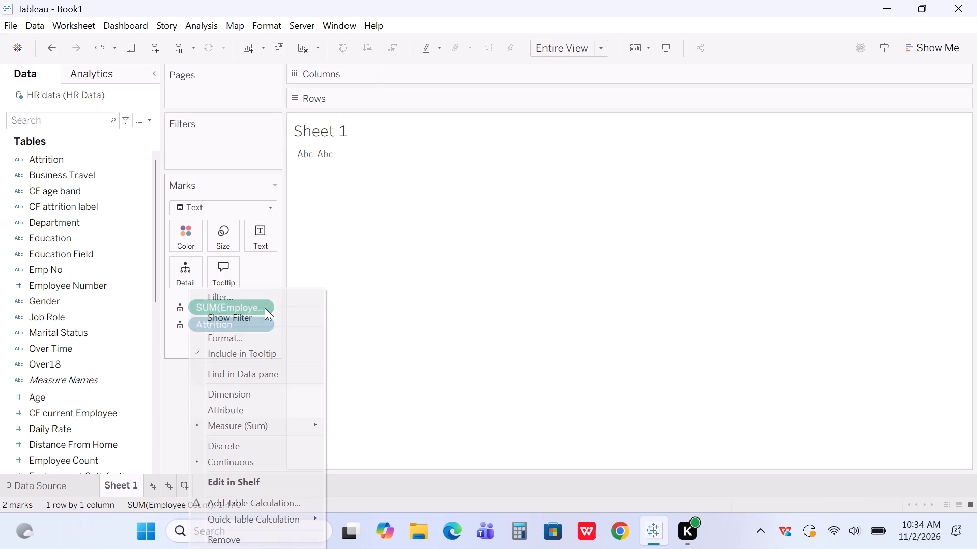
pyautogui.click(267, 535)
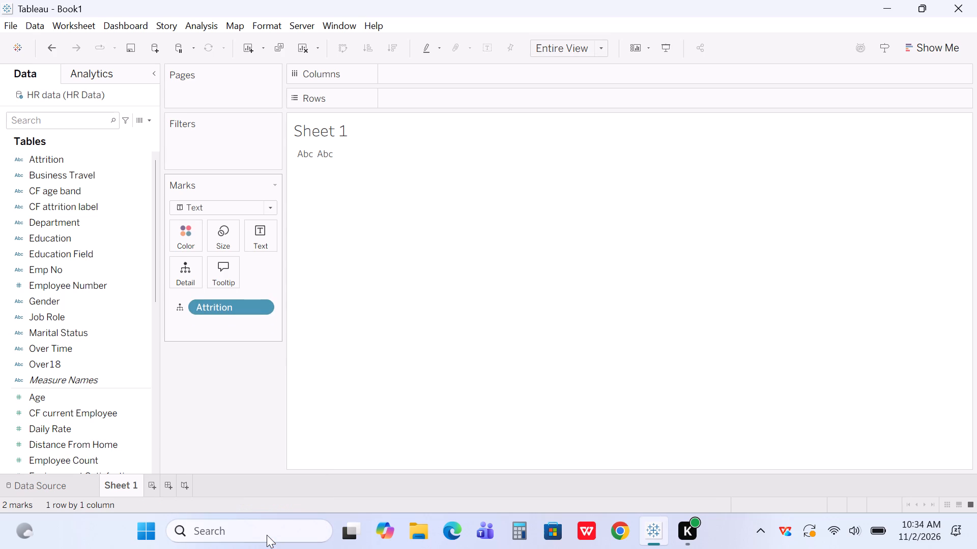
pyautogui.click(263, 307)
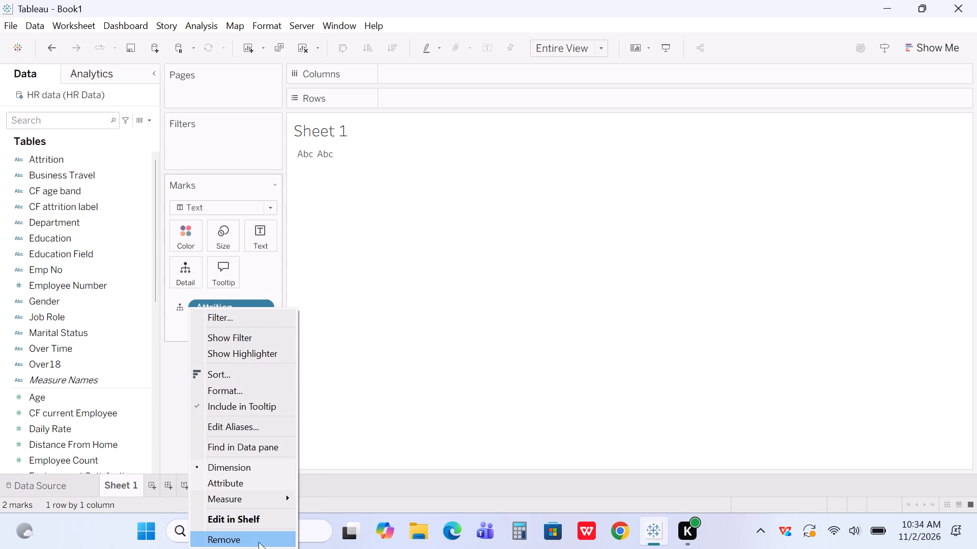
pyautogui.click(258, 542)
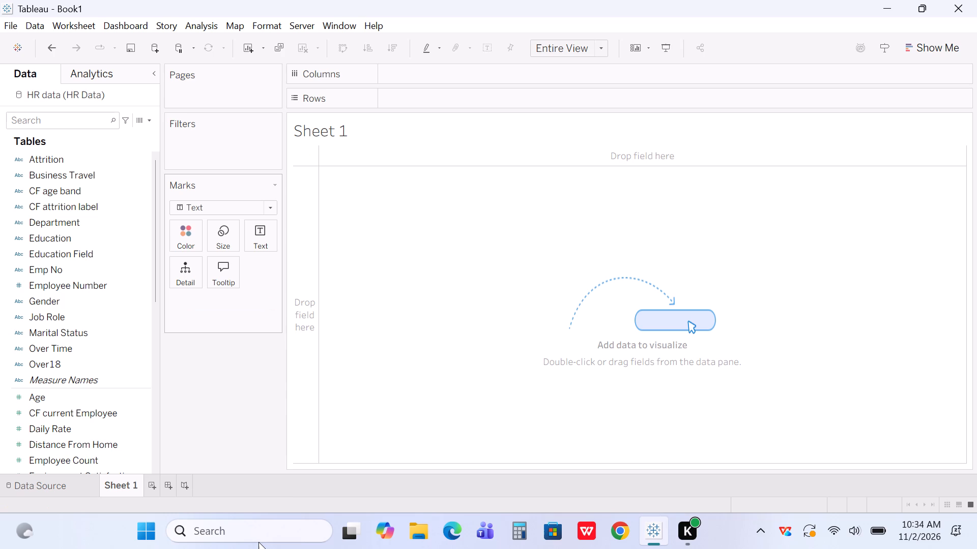
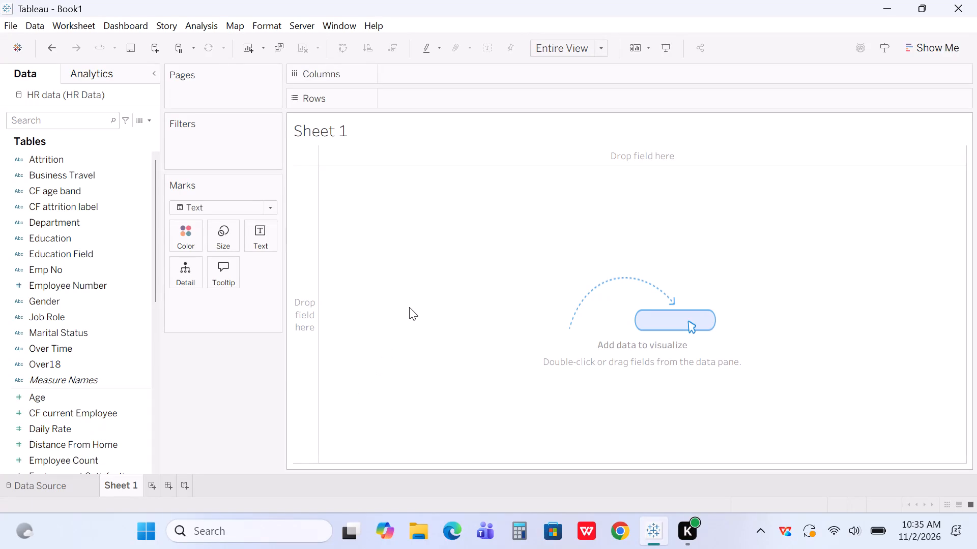
# Rename the Sheet 1 worksheet as kpi.
pyautogui.click(415, 228)
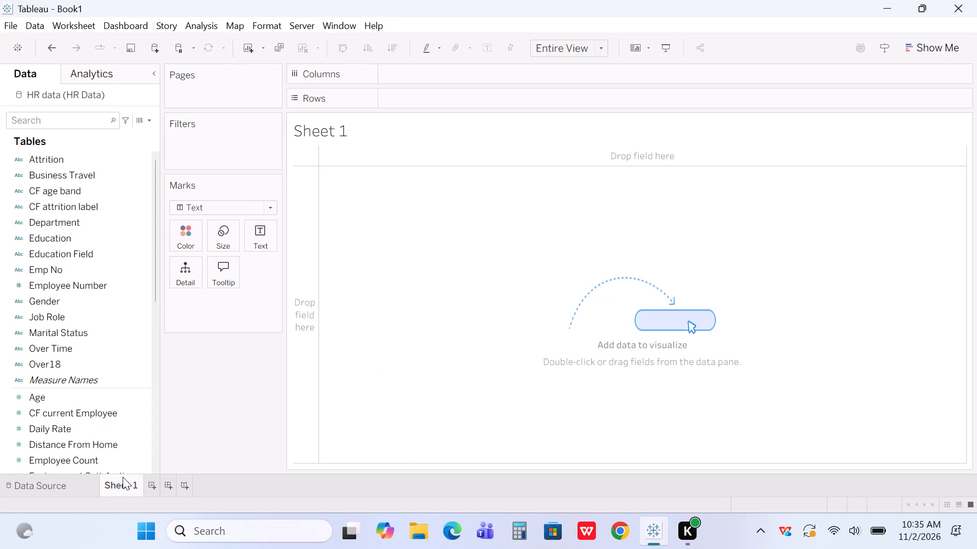
pyautogui.doubleClick(134, 477)
pyautogui.press('BackSpace')
pyautogui.write('kpi')
pyautogui.press('Return')
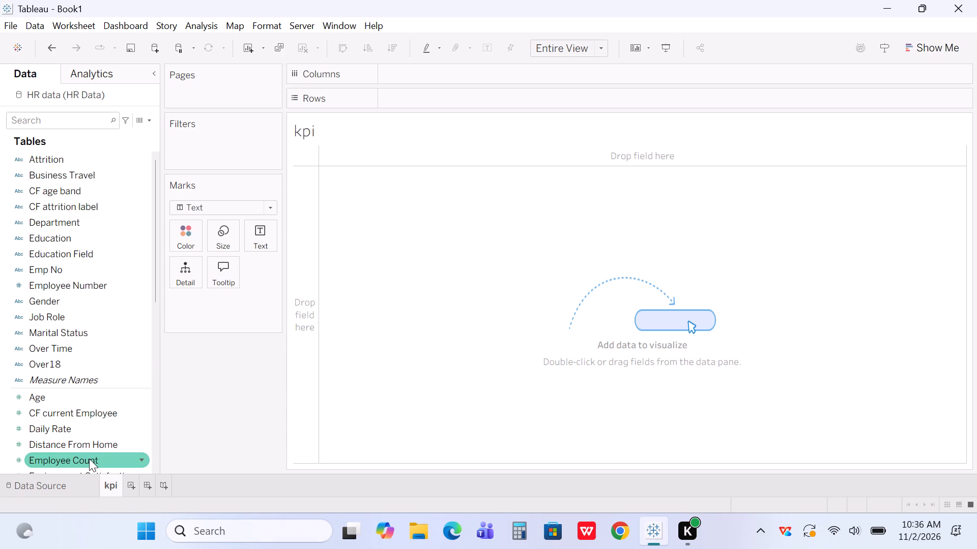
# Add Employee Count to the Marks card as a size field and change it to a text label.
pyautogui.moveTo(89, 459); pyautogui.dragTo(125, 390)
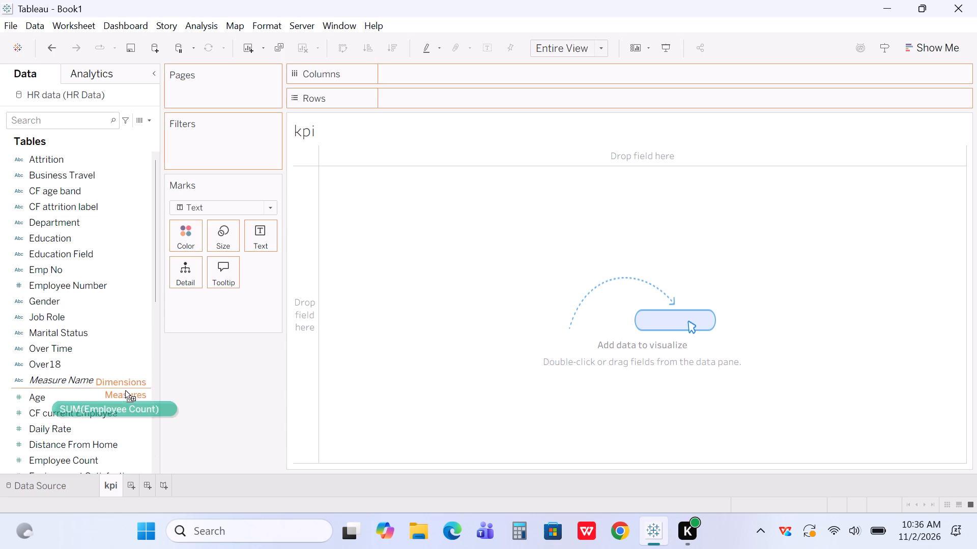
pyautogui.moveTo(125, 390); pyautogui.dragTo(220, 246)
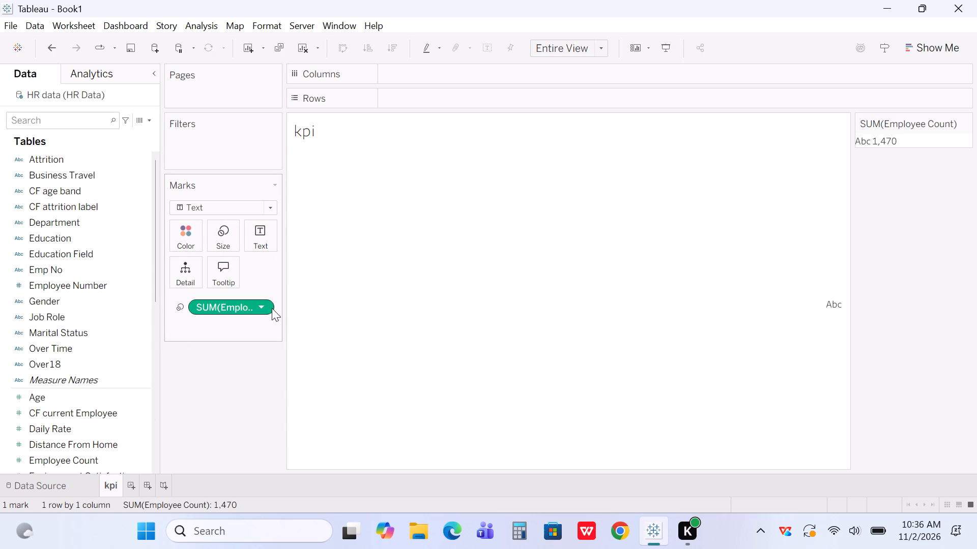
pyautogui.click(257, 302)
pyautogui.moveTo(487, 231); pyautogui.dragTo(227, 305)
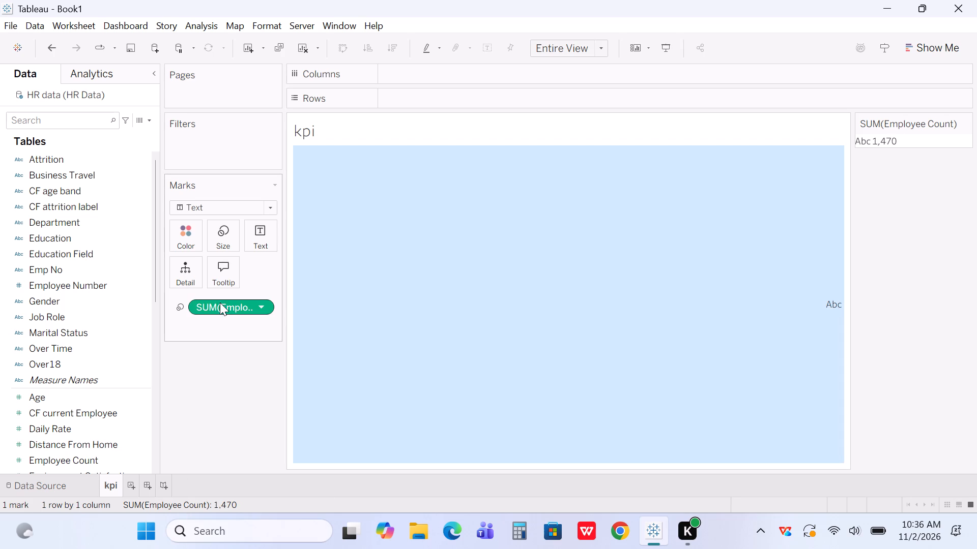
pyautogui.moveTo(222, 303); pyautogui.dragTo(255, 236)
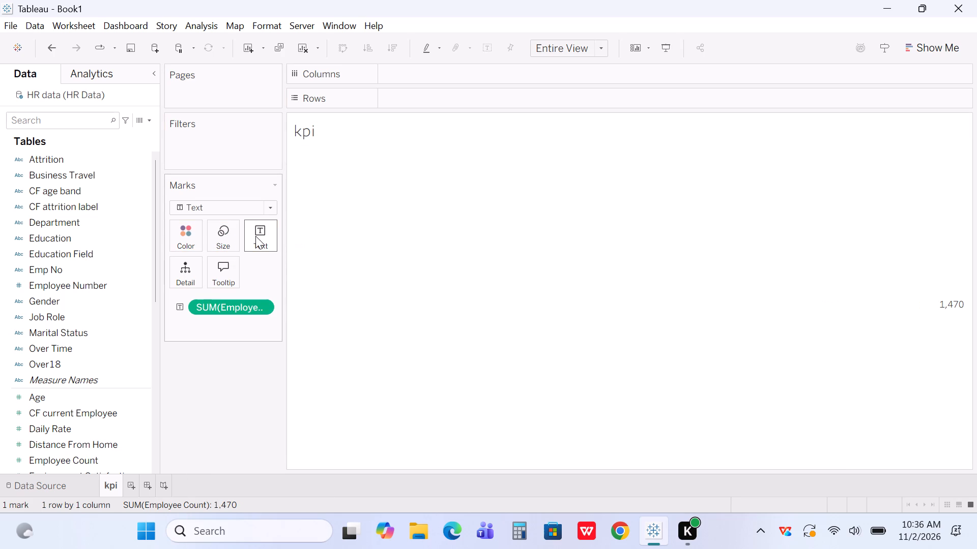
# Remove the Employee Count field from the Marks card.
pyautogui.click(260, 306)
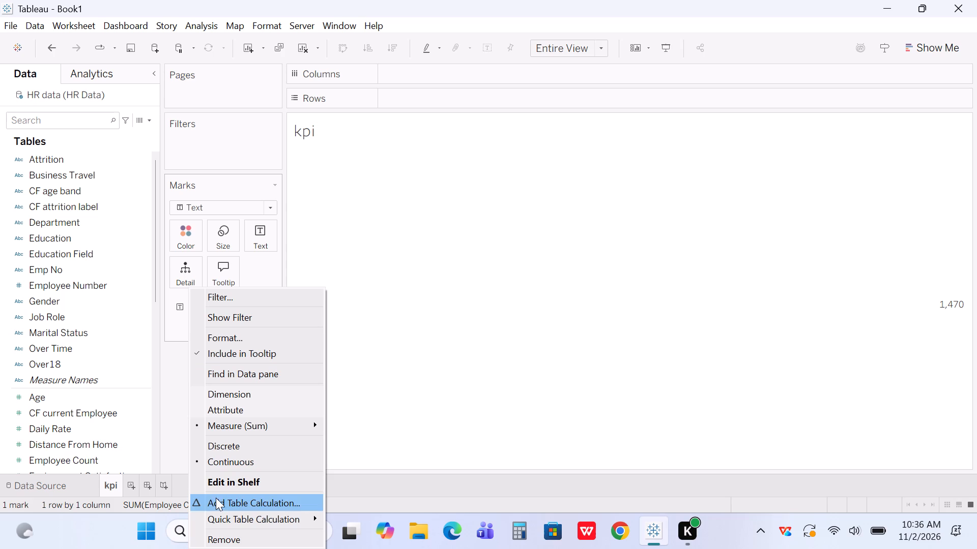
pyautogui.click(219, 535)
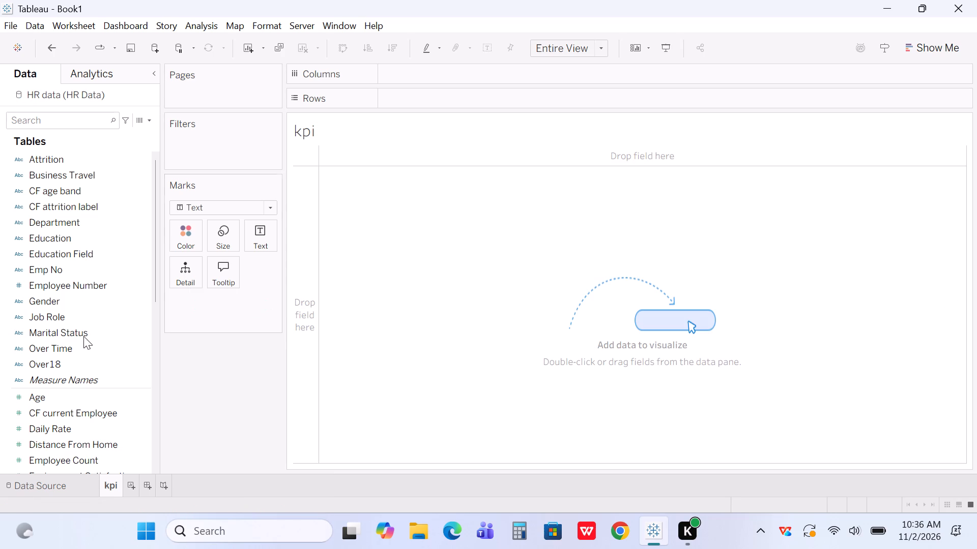
# Add Employee Count to the kpi sheet's Rows and as a text label on the Marks card.
pyautogui.click(94, 460)
pyautogui.moveTo(94, 460); pyautogui.dragTo(263, 234)
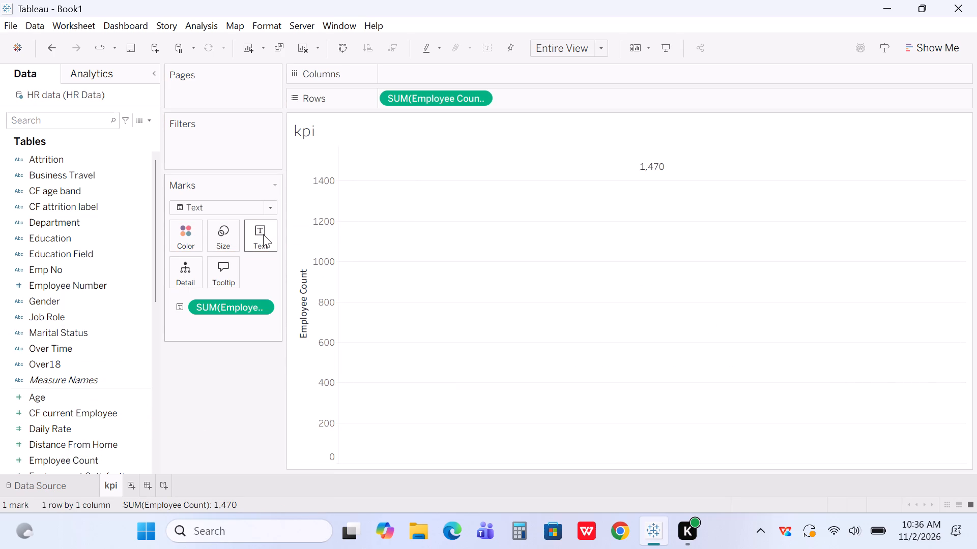
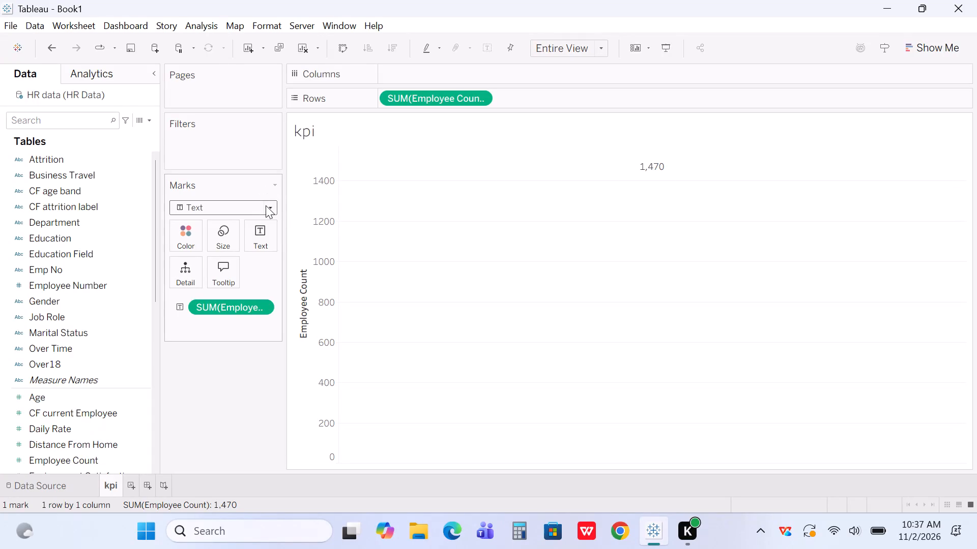
# Set the kpi sheet's mark type to Automatic.
pyautogui.click(270, 208)
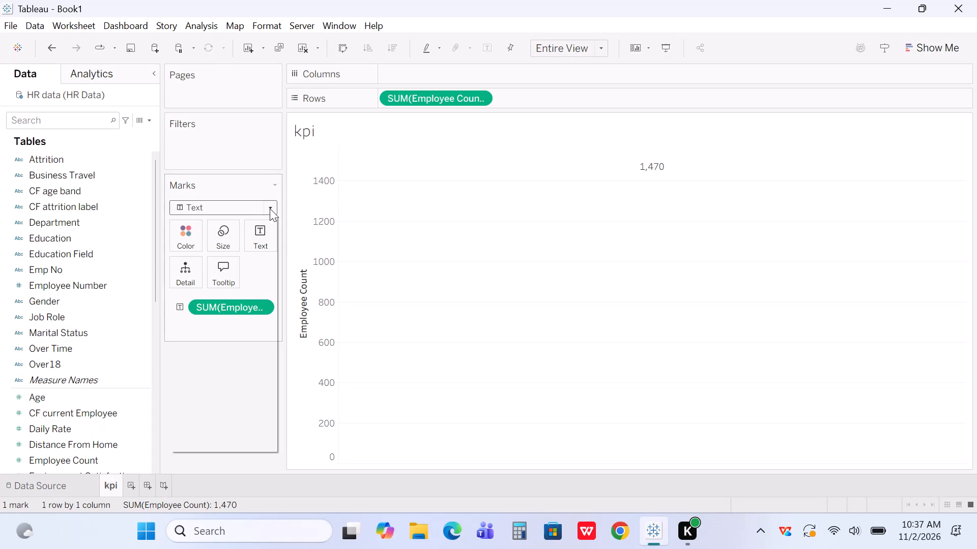
pyautogui.click(222, 216)
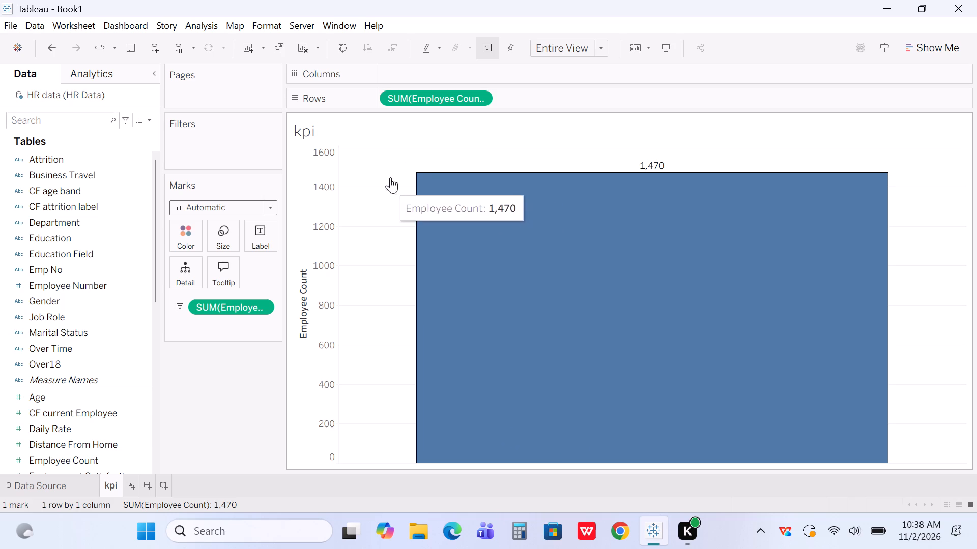
# Remove Employee Count from Rows and assign the Employee Count field on the Marks card to Text.
pyautogui.click(481, 95)
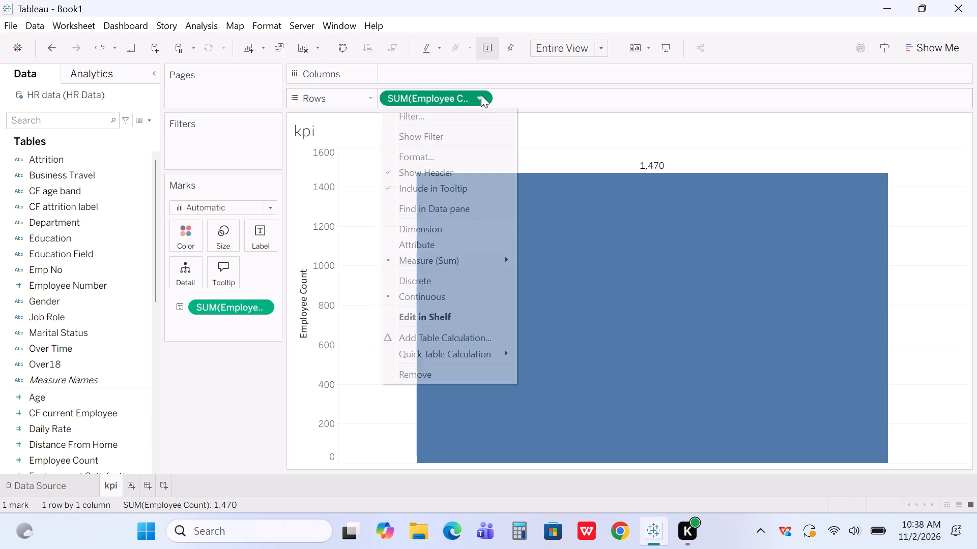
pyautogui.click(427, 369)
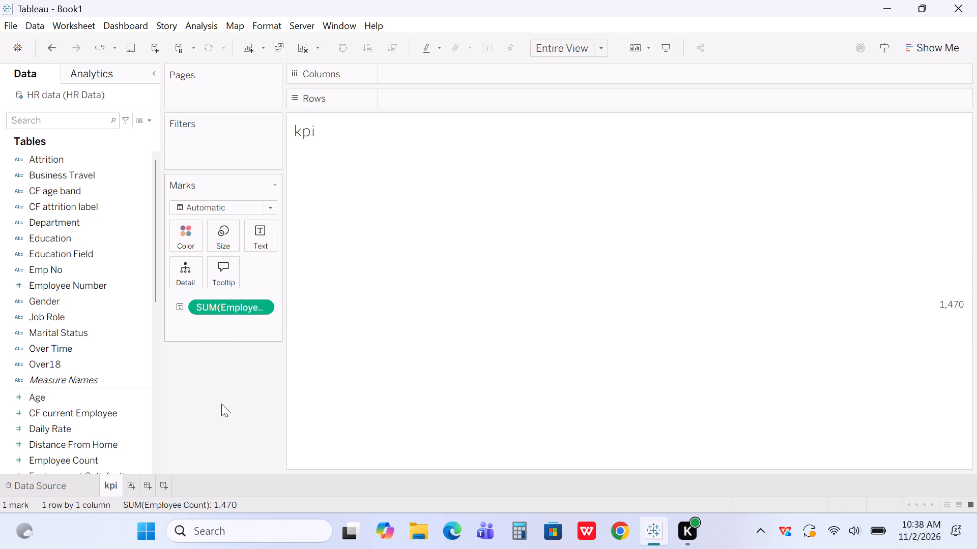
pyautogui.moveTo(216, 307); pyautogui.dragTo(258, 237)
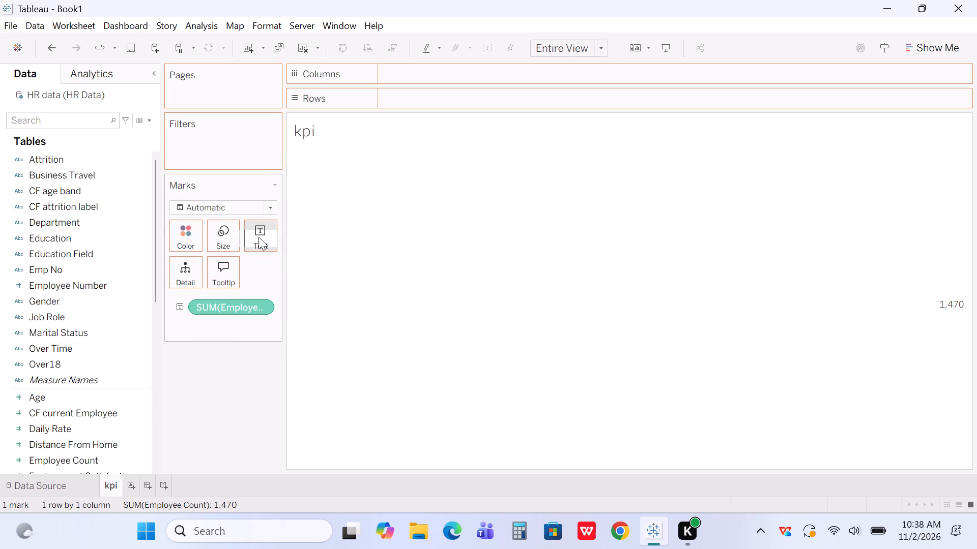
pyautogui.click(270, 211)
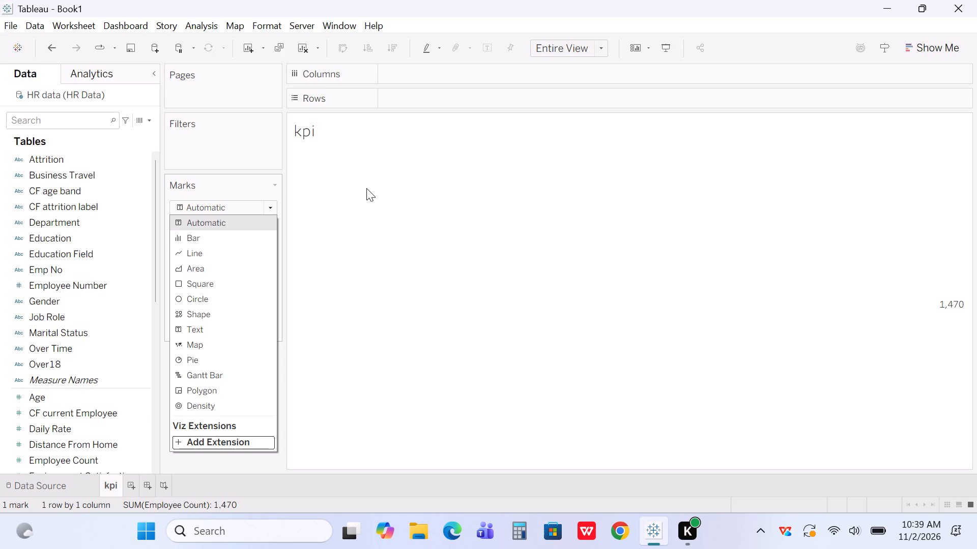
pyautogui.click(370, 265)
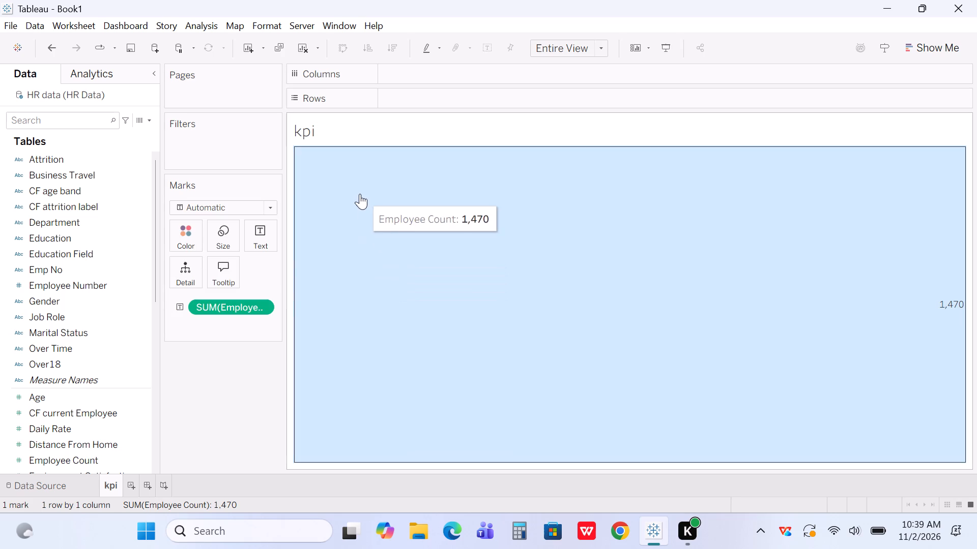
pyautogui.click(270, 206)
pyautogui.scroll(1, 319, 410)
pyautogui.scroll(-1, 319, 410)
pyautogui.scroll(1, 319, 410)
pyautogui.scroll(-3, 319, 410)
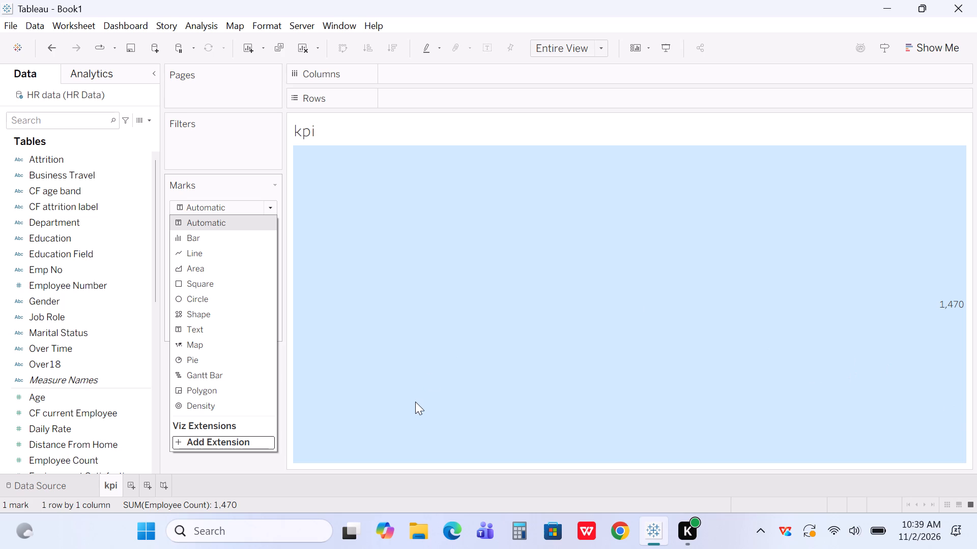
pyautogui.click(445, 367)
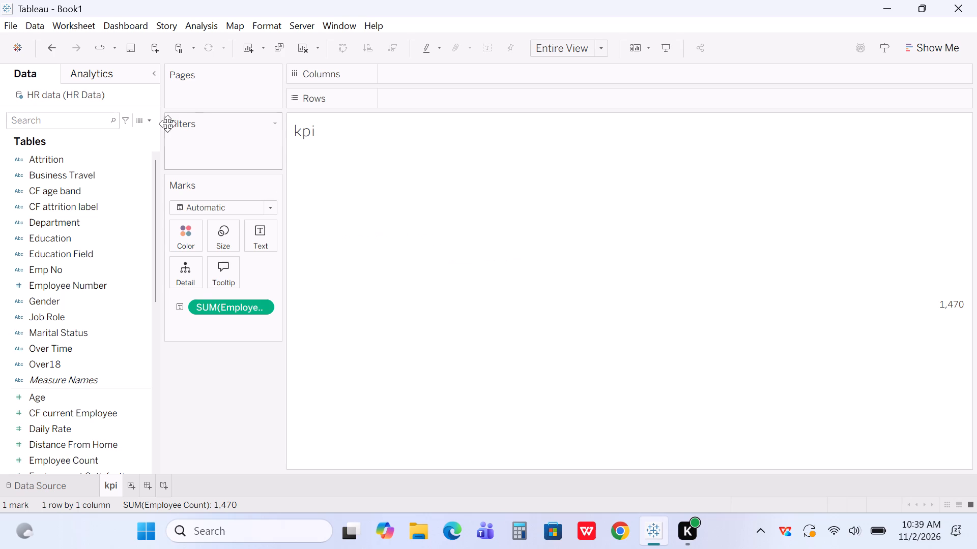
# Create a new calculated field named attrition count.
pyautogui.click(148, 121)
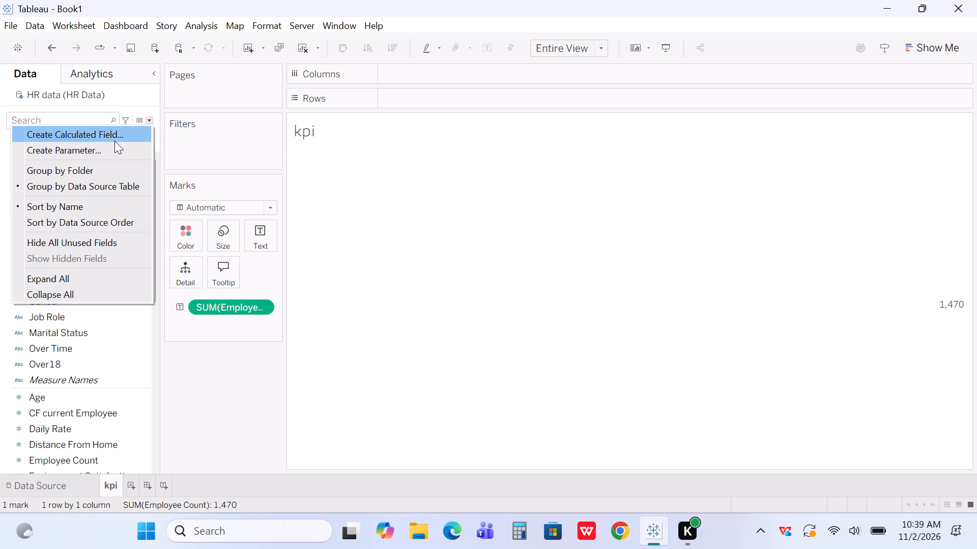
pyautogui.click(114, 138)
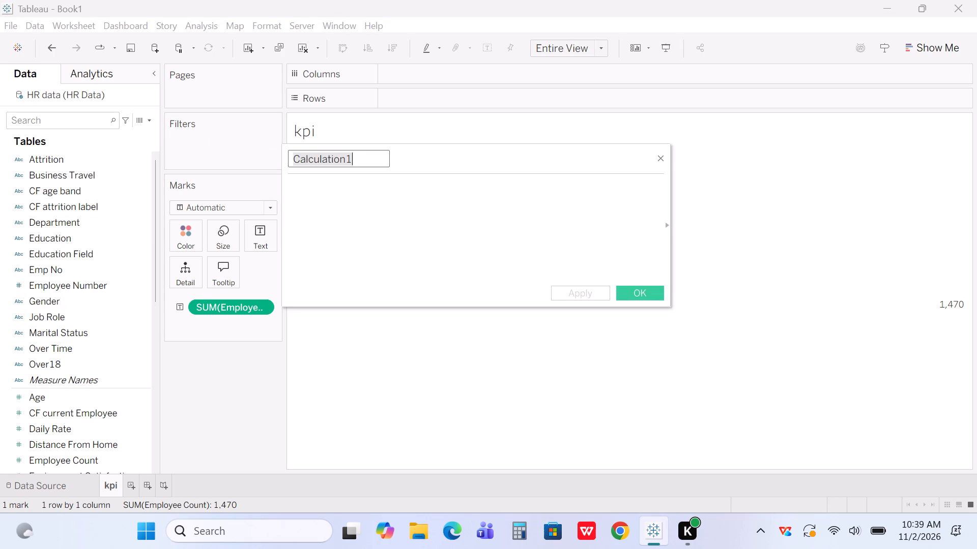
pyautogui.press('BackSpace')
pyautogui.press('BackSpace')
pyautogui.write('attrition')
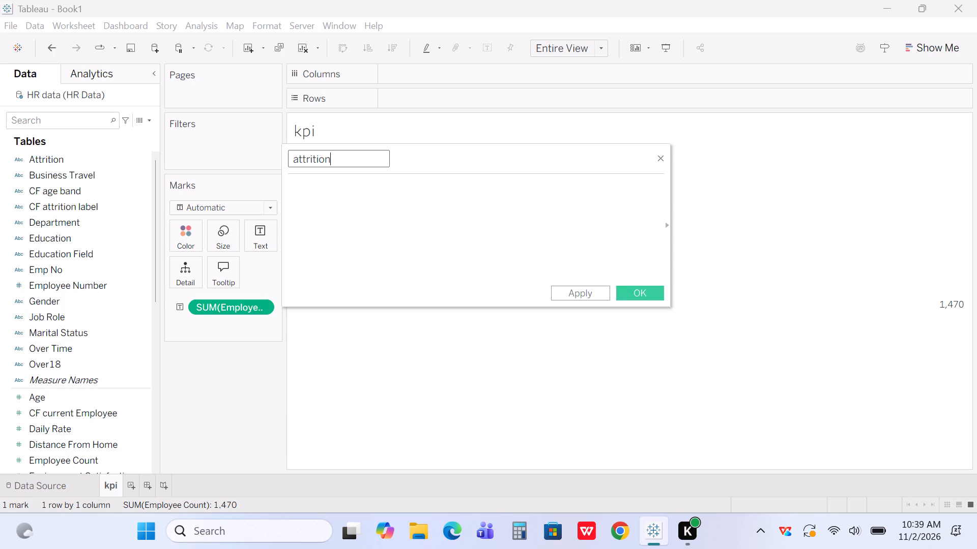
pyautogui.press('space')
pyautogui.write('count')
# Start the attrition count formula with IF [Attrition].
pyautogui.click(334, 181)
pyautogui.write('if att')
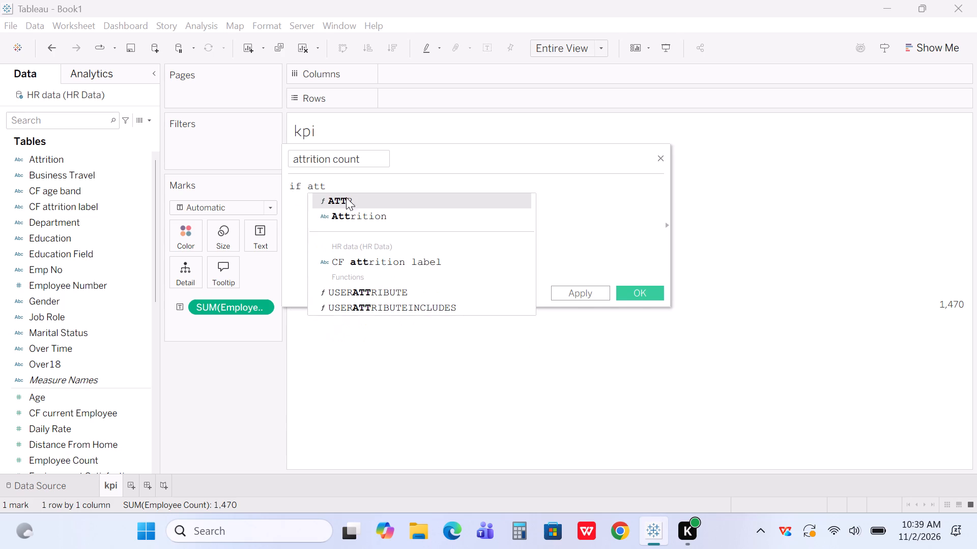
pyautogui.click(356, 210)
pyautogui.write('if')
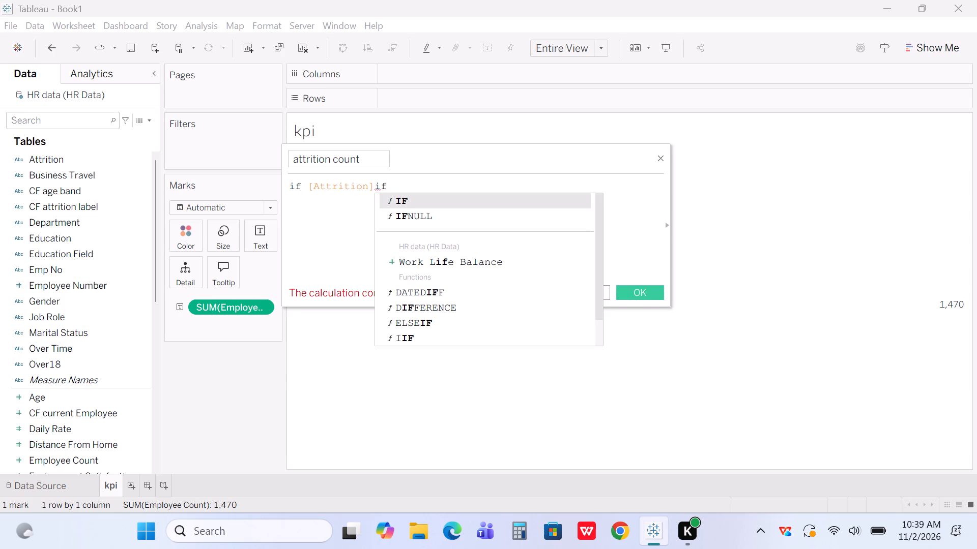
pyautogui.press('BackSpace')
pyautogui.press('BackSpace')
pyautogui.press('BackSpace')
pyautogui.press('BackSpace')
pyautogui.press('BackSpace')
pyautogui.press('BackSpace')
pyautogui.press('BackSpace')
pyautogui.press('BackSpace')
pyautogui.press('BackSpace')
pyautogui.press('BackSpace')
pyautogui.press('BackSpace')
pyautogui.press('BackSpace')
pyautogui.press('BackSpace')
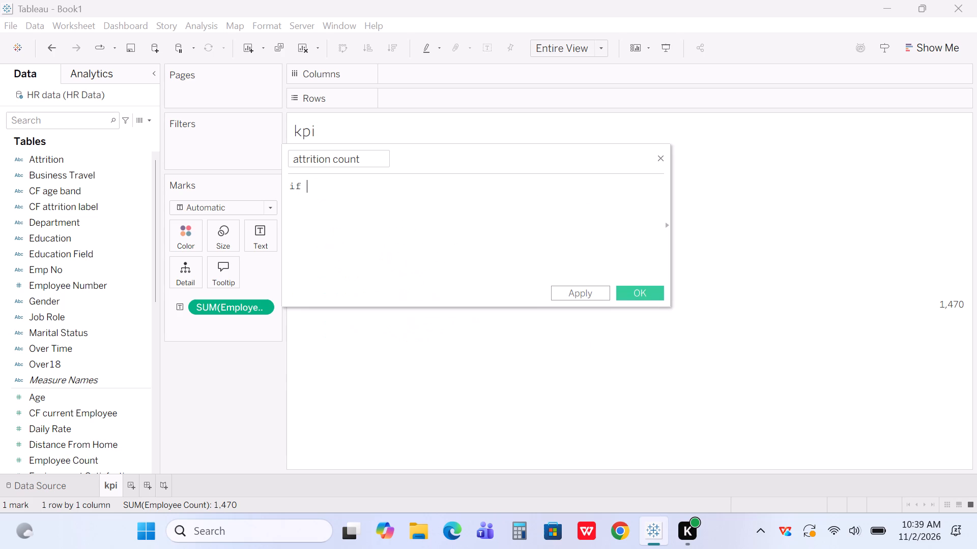
pyautogui.press('BackSpace')
pyautogui.press('BackSpace')
pyautogui.press('Return')
pyautogui.write('att')
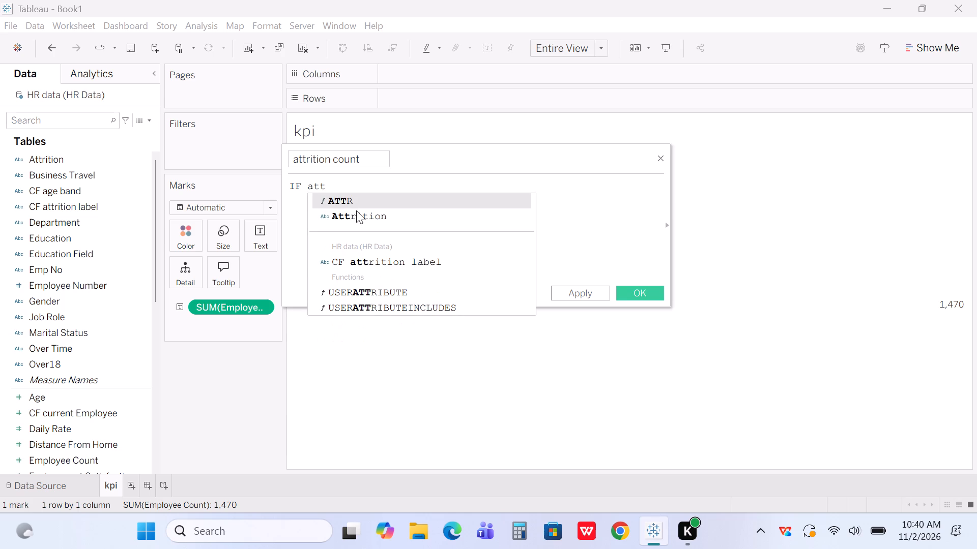
pyautogui.press('Down')
pyautogui.press('Return')
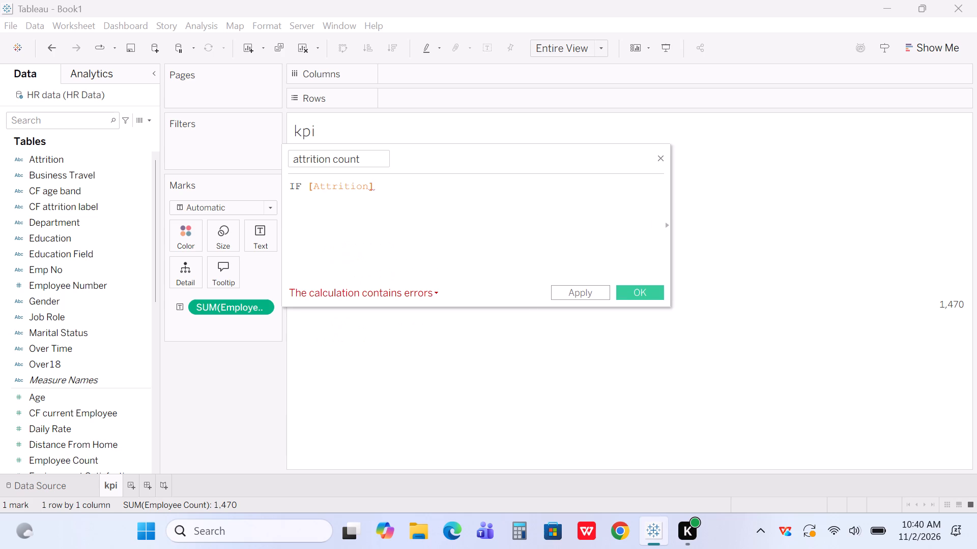
# Extend the formula's condition so that [Attrition] is compared with 'Yes'.
pyautogui.press('=')
pyautogui.press(';')
pyautogui.press('Home')
pyautogui.write("'yes")
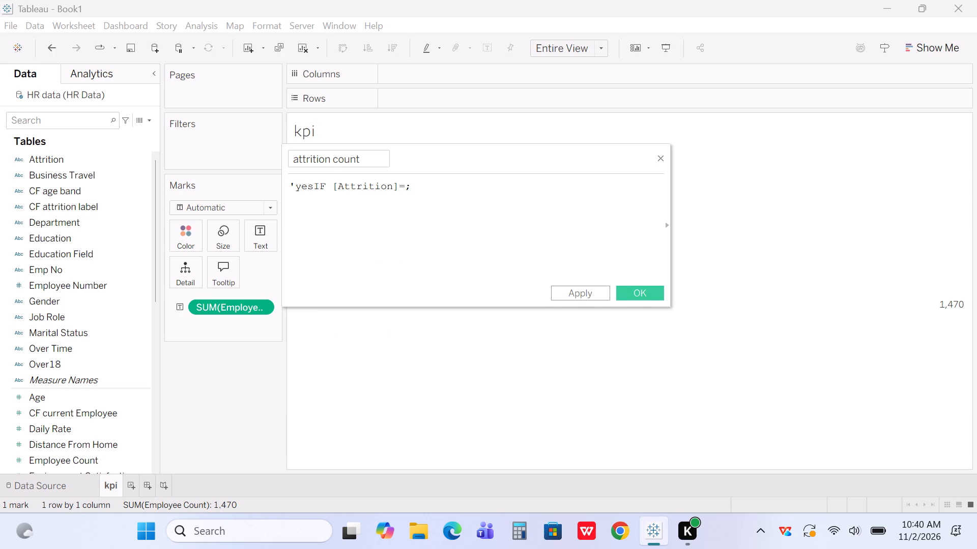
pyautogui.press('BackSpace')
pyautogui.press('BackSpace')
pyautogui.press('BackSpace')
pyautogui.press('BackSpace')
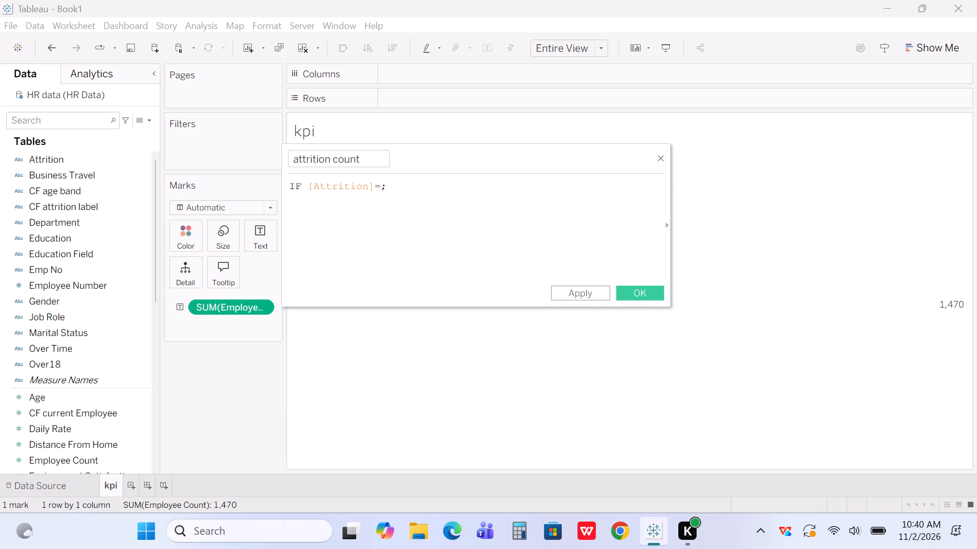
pyautogui.click(400, 181)
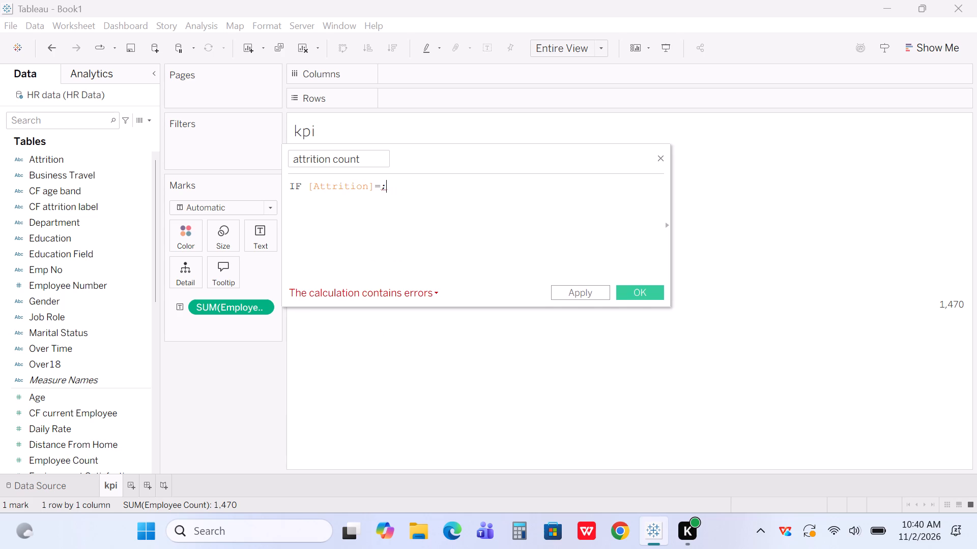
pyautogui.press('BackSpace')
pyautogui.press(';')
pyautogui.press('BackSpace')
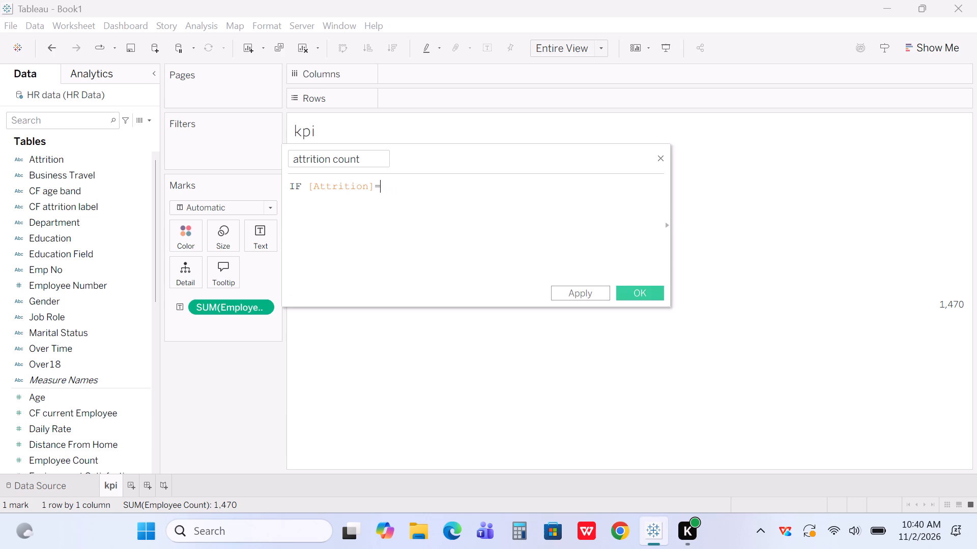
pyautogui.write("'yes")
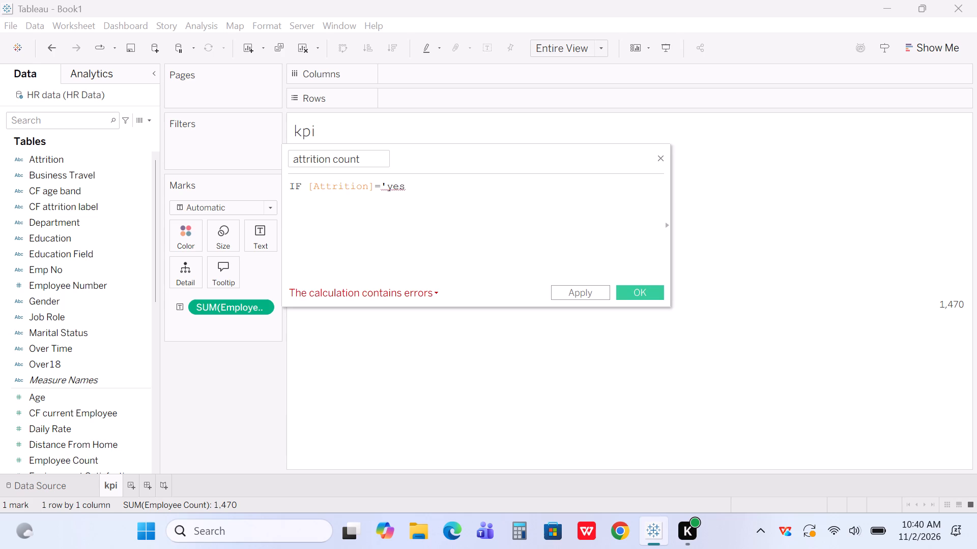
pyautogui.press('BackSpace')
pyautogui.press('BackSpace')
pyautogui.press('BackSpace')
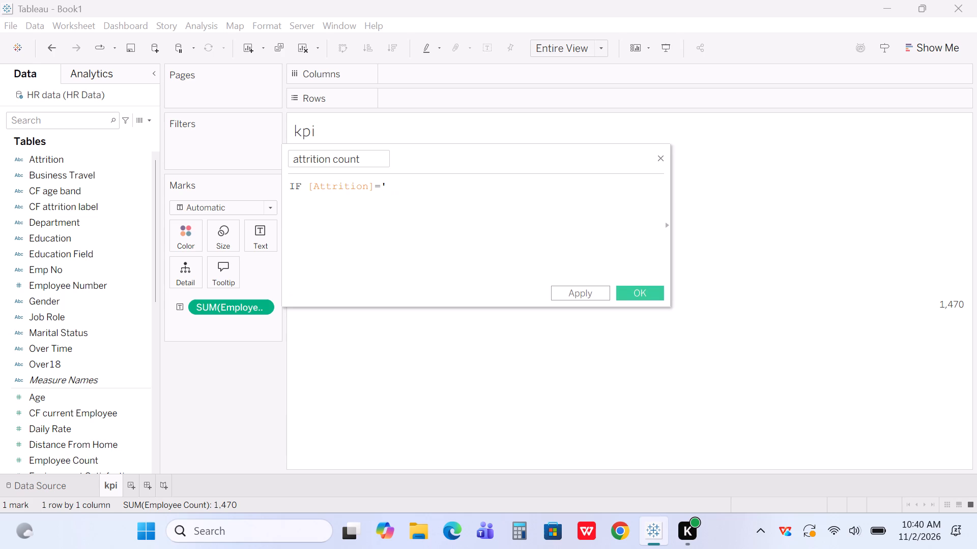
pyautogui.write("Yes'")
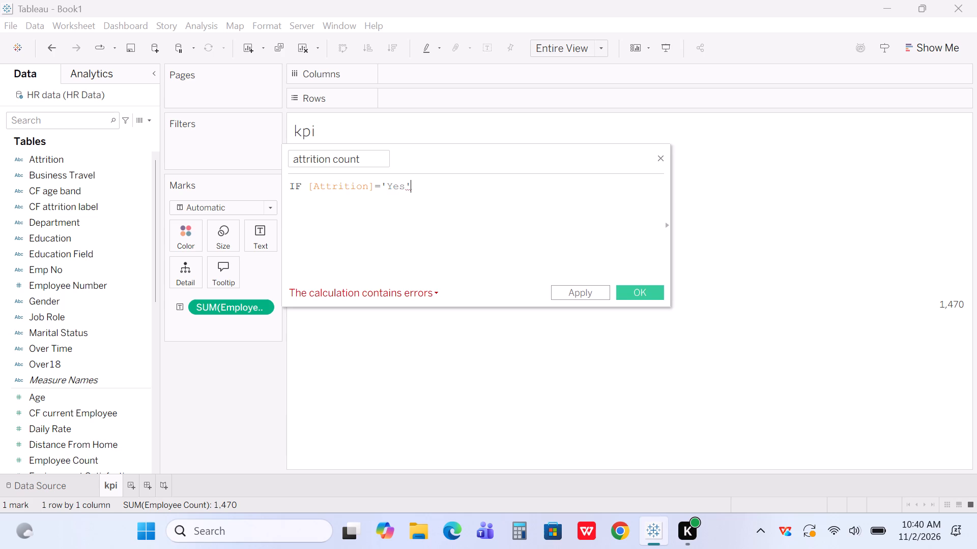
# Complete the attrition count formula with THEN 1 ELSE 0 END and apply the calculation.
pyautogui.press('space')
pyautogui.write('th')
pyautogui.press('Return')
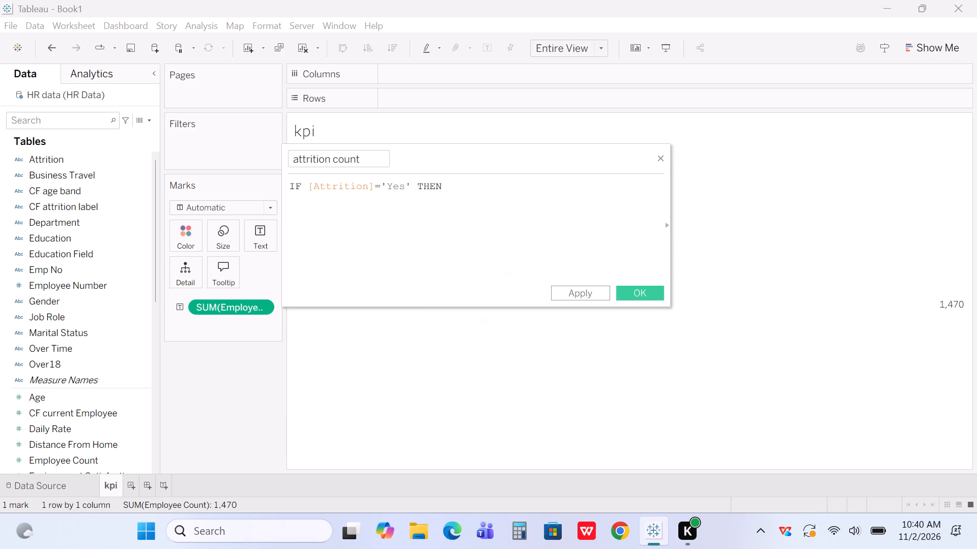
pyautogui.press('space')
pyautogui.write('1')
pyautogui.press('space')
pyautogui.write('el')
pyautogui.press('Return')
pyautogui.press('0')
pyautogui.press('BackSpace')
pyautogui.press('space')
pyautogui.press('0')
pyautogui.press('space')
pyautogui.write('en')
pyautogui.press('Return')
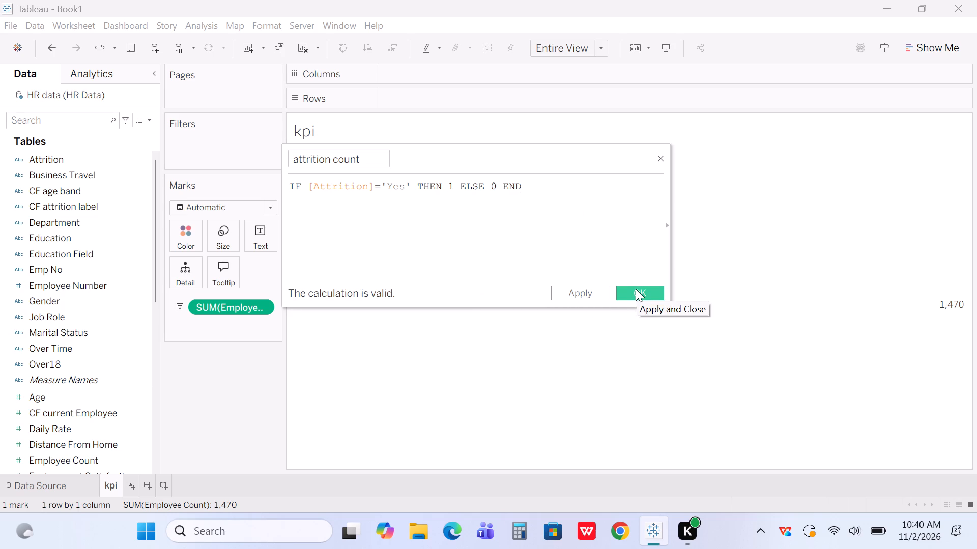
pyautogui.click(593, 292)
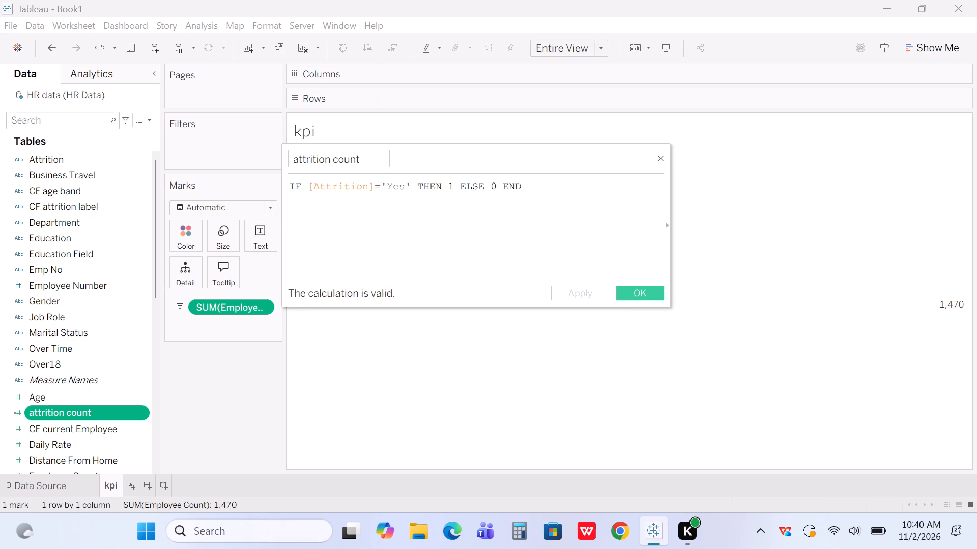
# Close the calculation editor and add the attrition count measure to the kpi view alongside Employee Count.
pyautogui.click(663, 156)
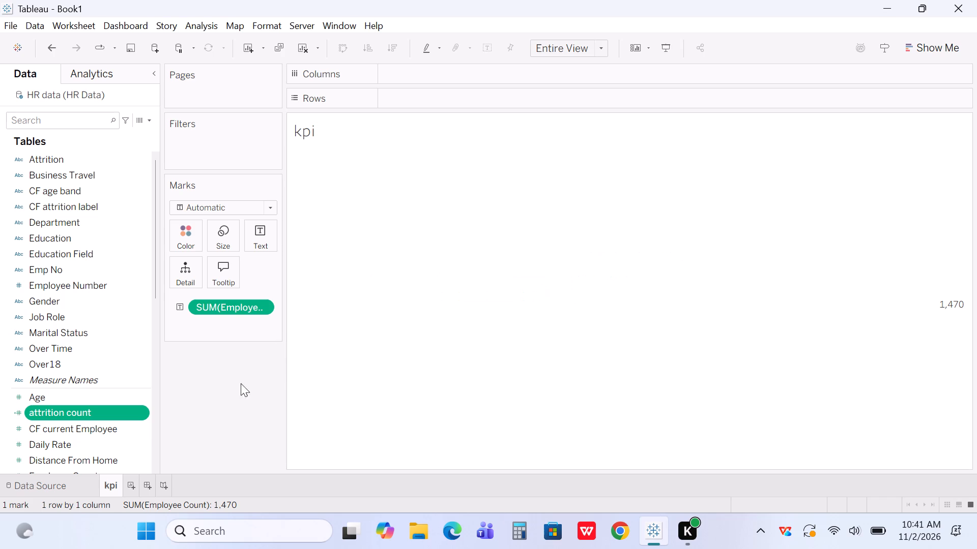
pyautogui.doubleClick(111, 412)
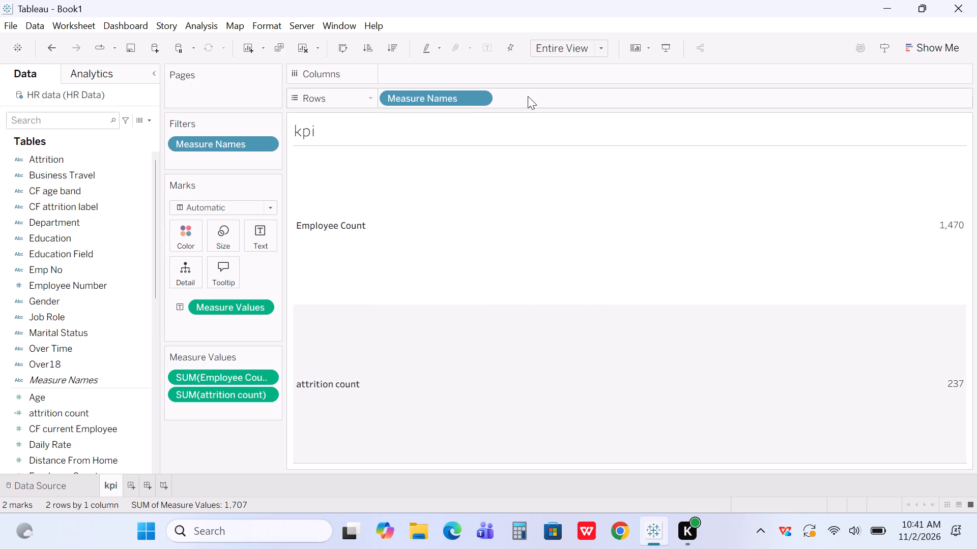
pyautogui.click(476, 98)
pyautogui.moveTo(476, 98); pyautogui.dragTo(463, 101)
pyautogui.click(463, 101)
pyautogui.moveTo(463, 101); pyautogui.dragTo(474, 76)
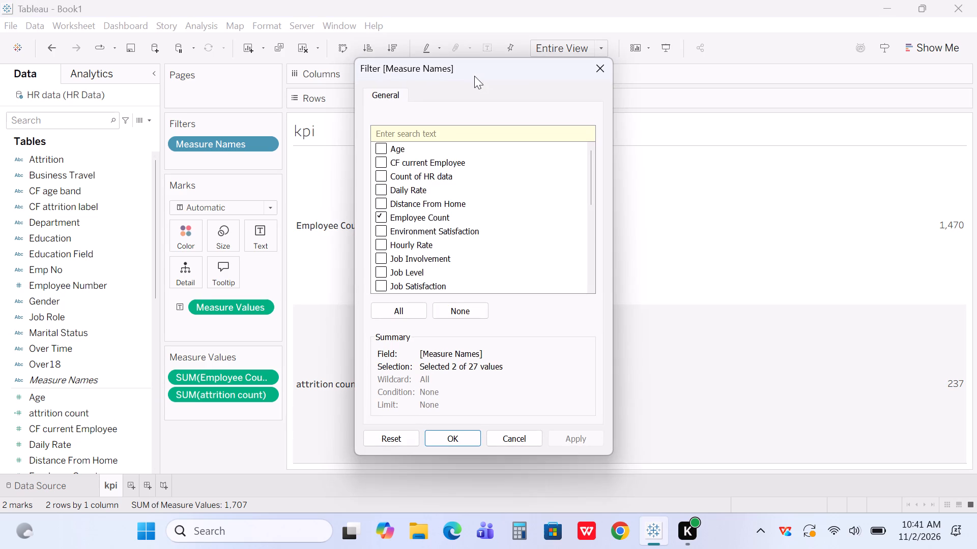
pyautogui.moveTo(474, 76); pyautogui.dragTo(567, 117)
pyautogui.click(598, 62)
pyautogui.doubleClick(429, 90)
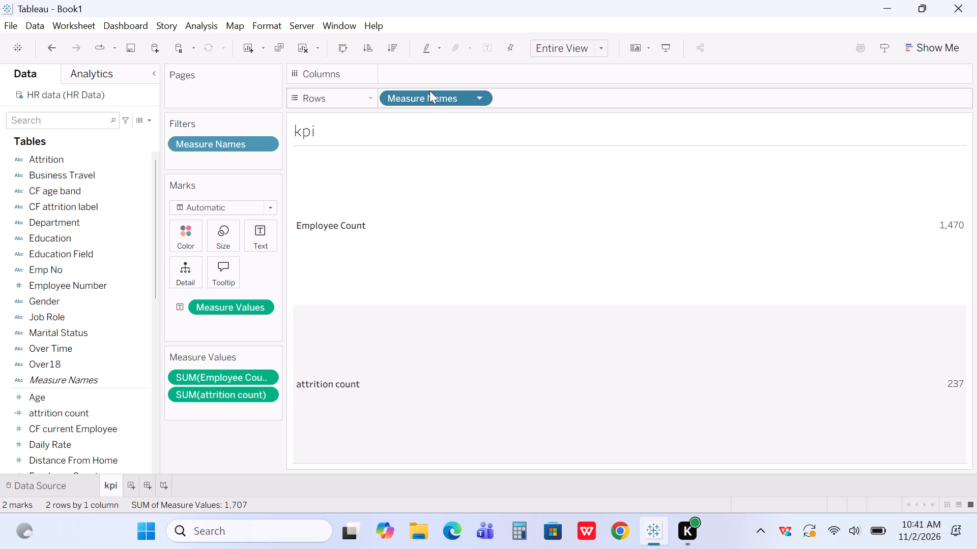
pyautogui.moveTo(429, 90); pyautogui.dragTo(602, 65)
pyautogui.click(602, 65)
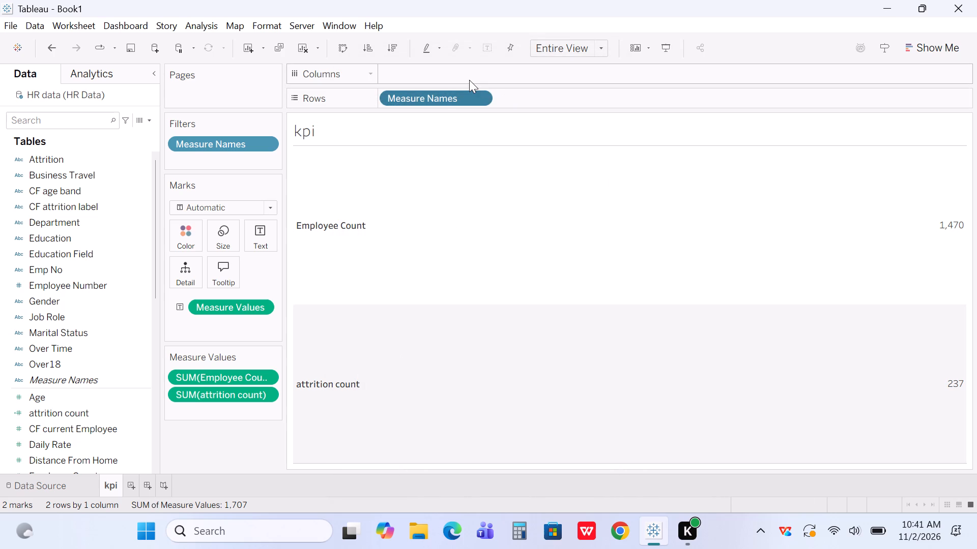
# Move Measure Names from Rows to Columns so the two measures sit side by side.
pyautogui.moveTo(439, 99); pyautogui.dragTo(437, 80)
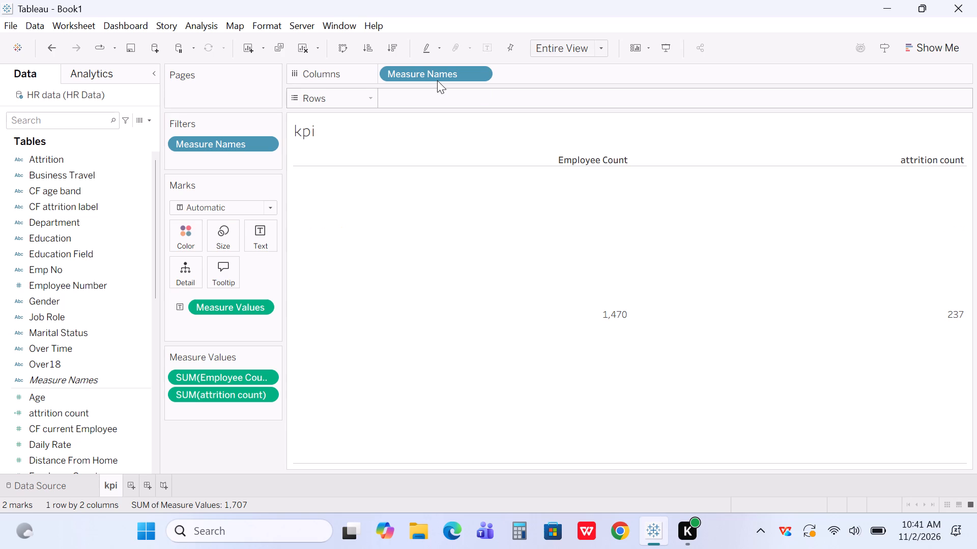
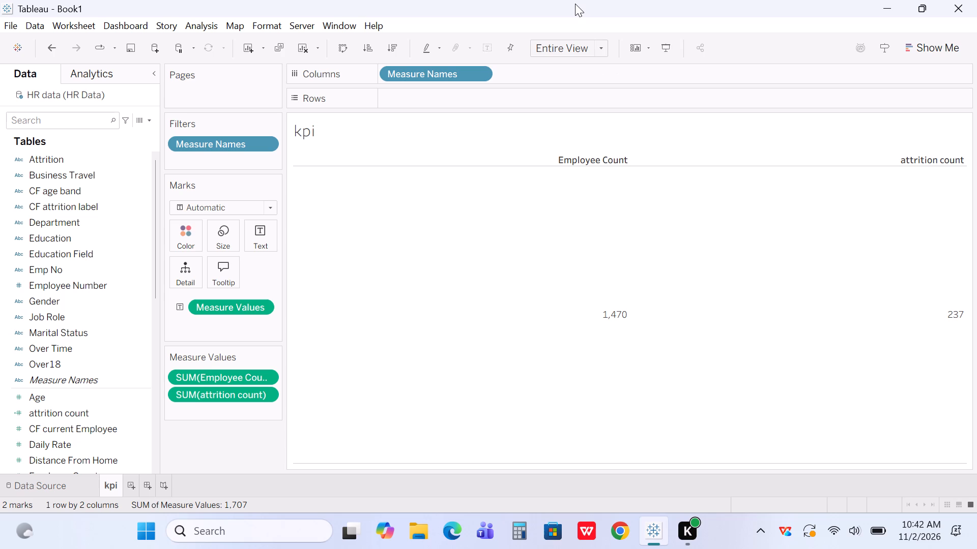
# Create a new calculated field and name it attrition date.
pyautogui.click(149, 123)
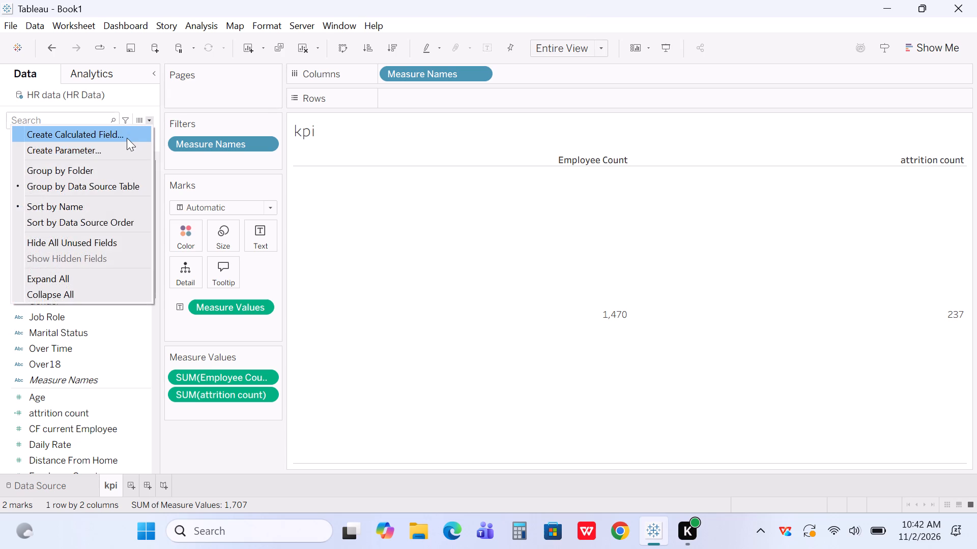
pyautogui.click(127, 138)
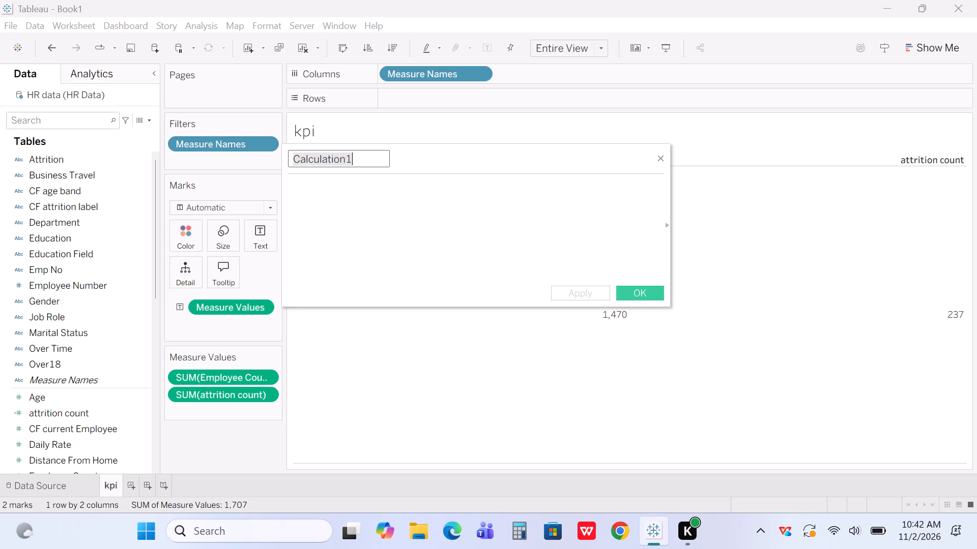
pyautogui.press('BackSpace')
pyautogui.press('BackSpace')
pyautogui.press('BackSpace')
pyautogui.press('BackSpace')
pyautogui.press('BackSpace')
pyautogui.press('BackSpace')
pyautogui.press('BackSpace')
pyautogui.press('BackSpace')
pyautogui.press('BackSpace')
pyautogui.press('BackSpace')
pyautogui.press('BackSpace')
pyautogui.press('BackSpace')
pyautogui.press('BackSpace')
pyautogui.press('BackSpace')
pyautogui.press('BackSpace')
pyautogui.press('BackSpace')
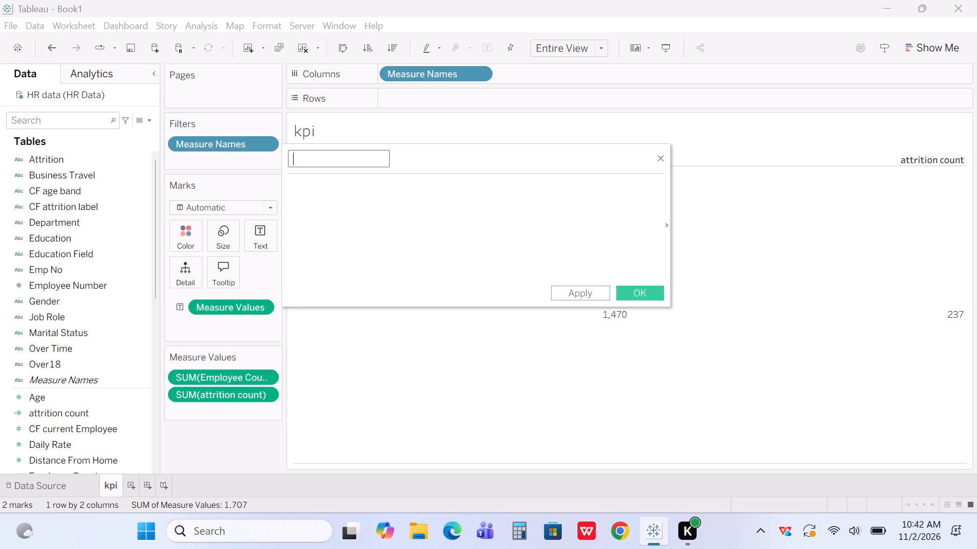
pyautogui.write('attrition')
pyautogui.press('space')
pyautogui.write('date')
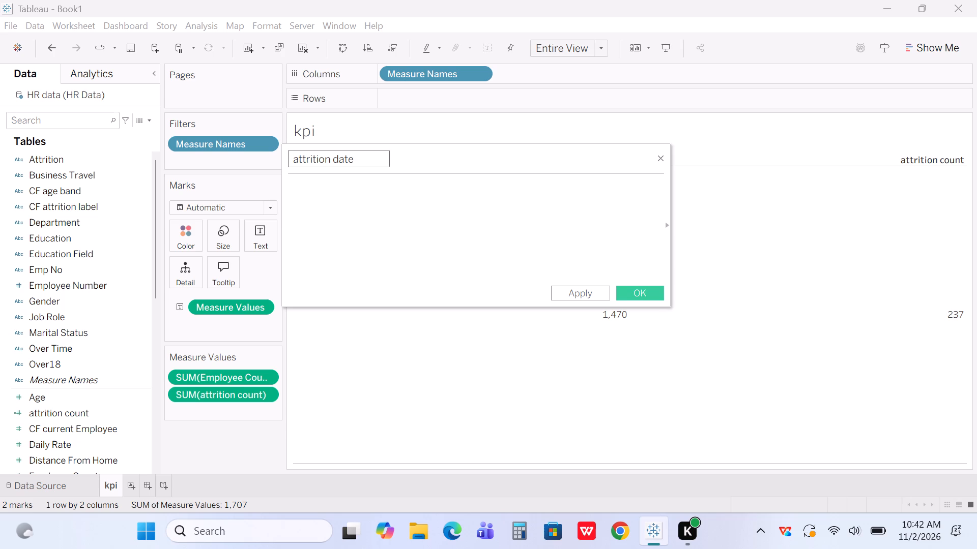
# Enter the formula SUM([attrition count])/SUM([Employee Count]) for the new field, apply it and close the calculation editor.
pyautogui.click(360, 191)
pyautogui.write('sum')
pyautogui.press('Return')
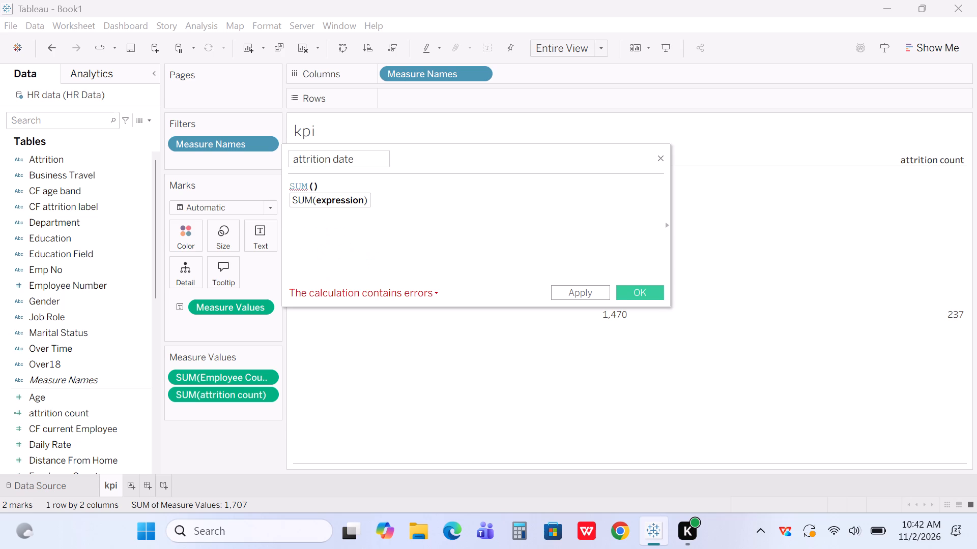
pyautogui.write('att')
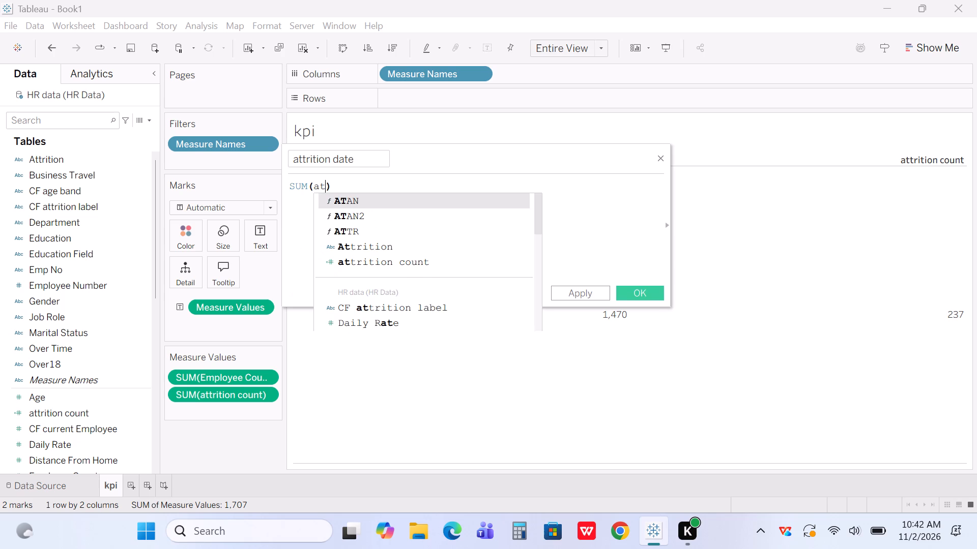
pyautogui.press('Down')
pyautogui.press('Down')
pyautogui.press('Return')
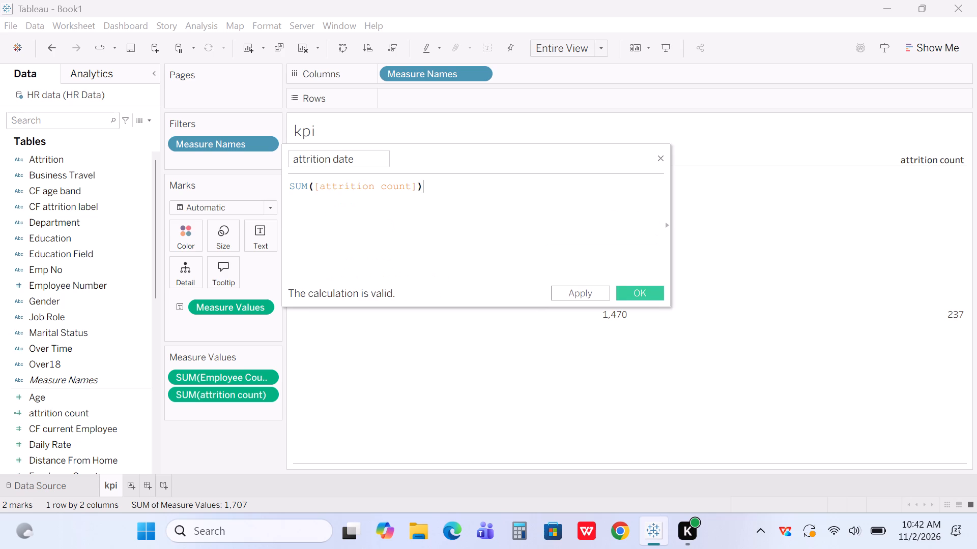
pyautogui.press('/')
pyautogui.write('sum')
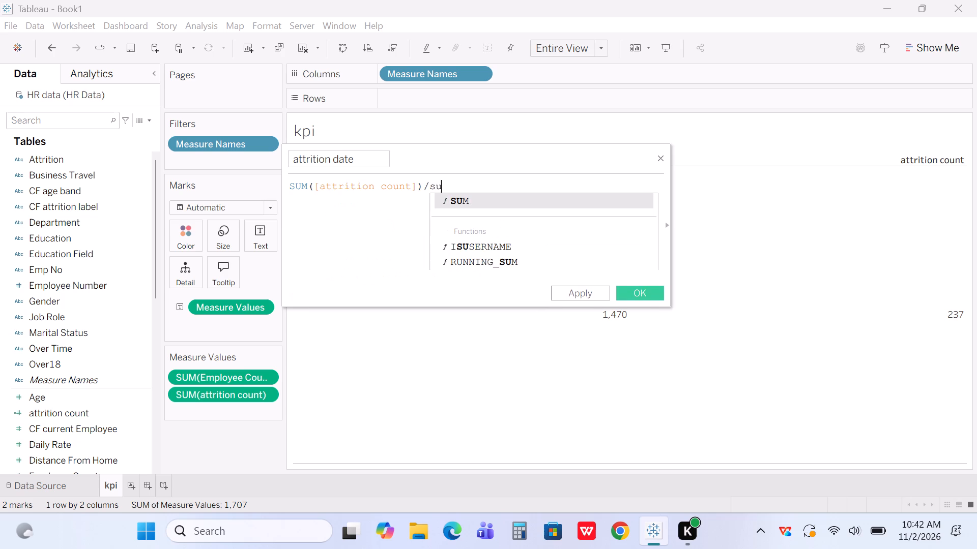
pyautogui.press('Return')
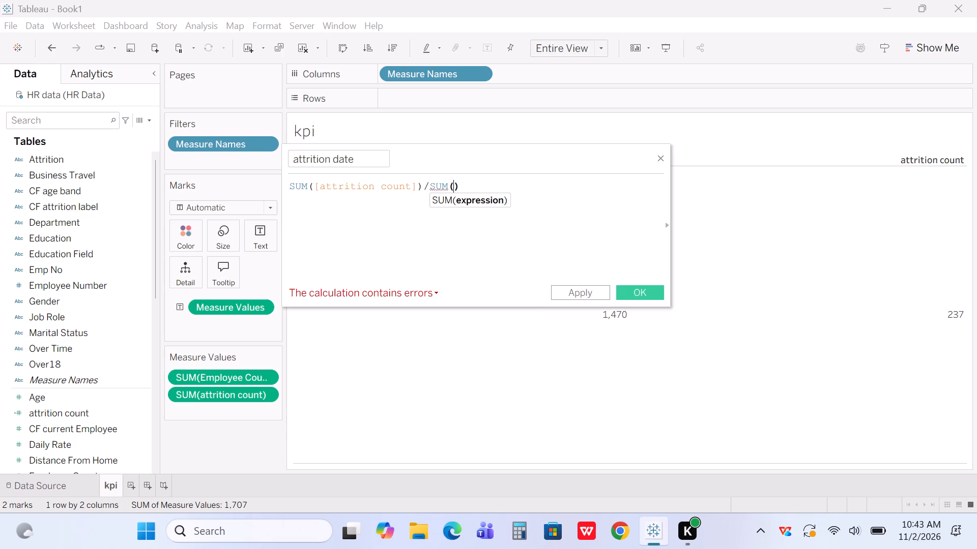
pyautogui.write('em')
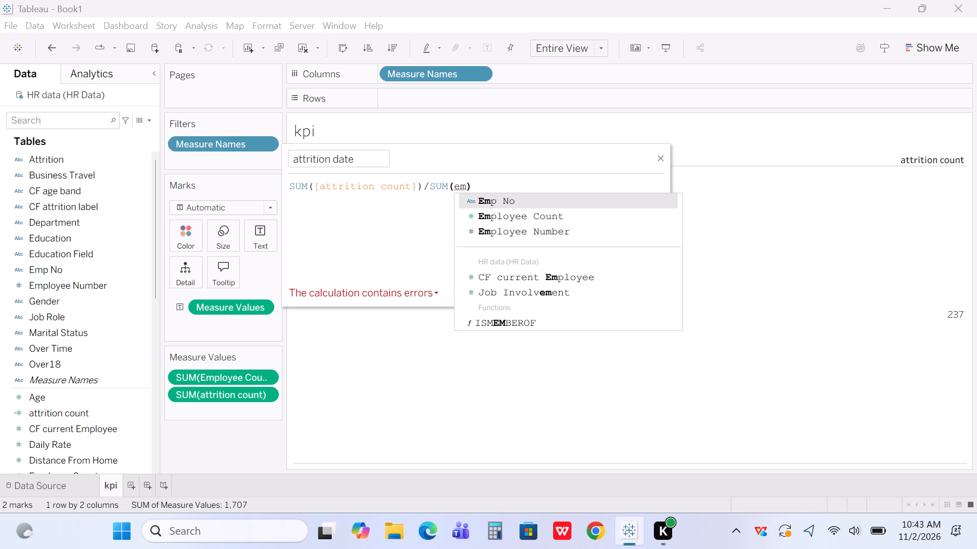
pyautogui.press('Down')
pyautogui.press('Return')
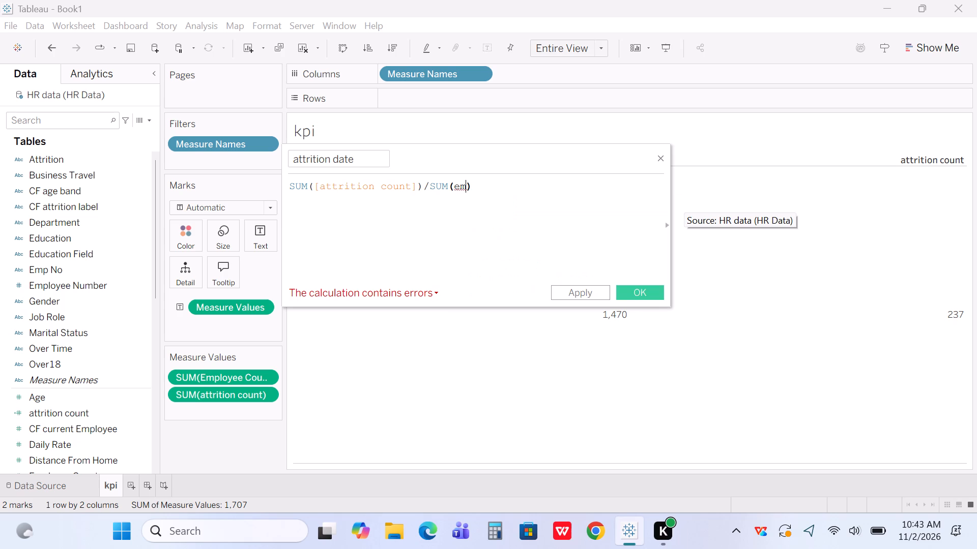
pyautogui.click(592, 294)
pyautogui.click(650, 295)
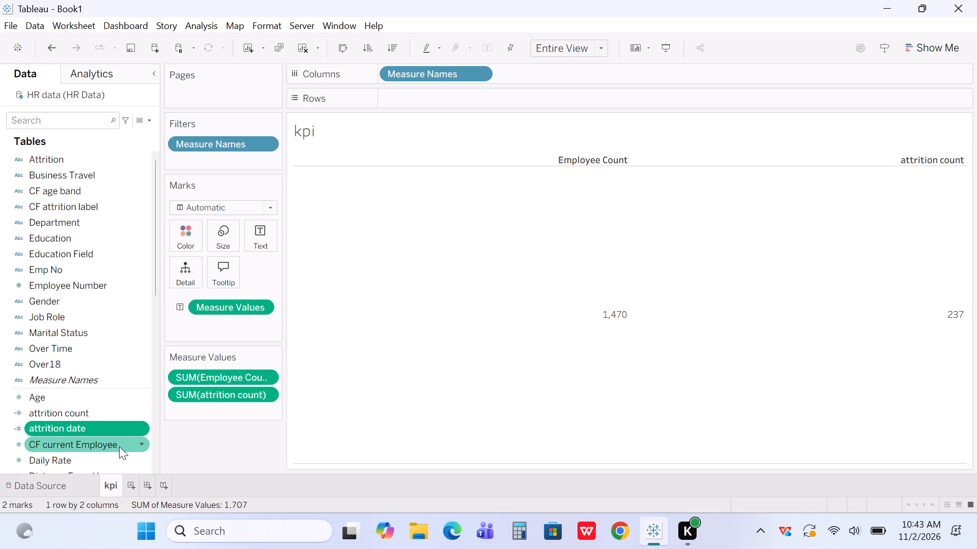
# Rename the attrition date field as attrition rate.
pyautogui.click(87, 425)
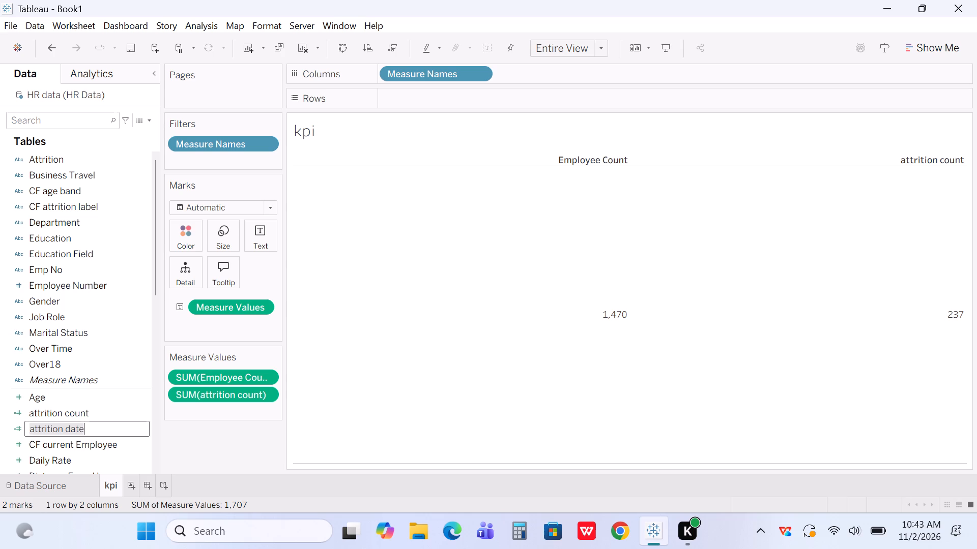
pyautogui.press('BackSpace')
pyautogui.write('attrition rate')
pyautogui.press('Return')
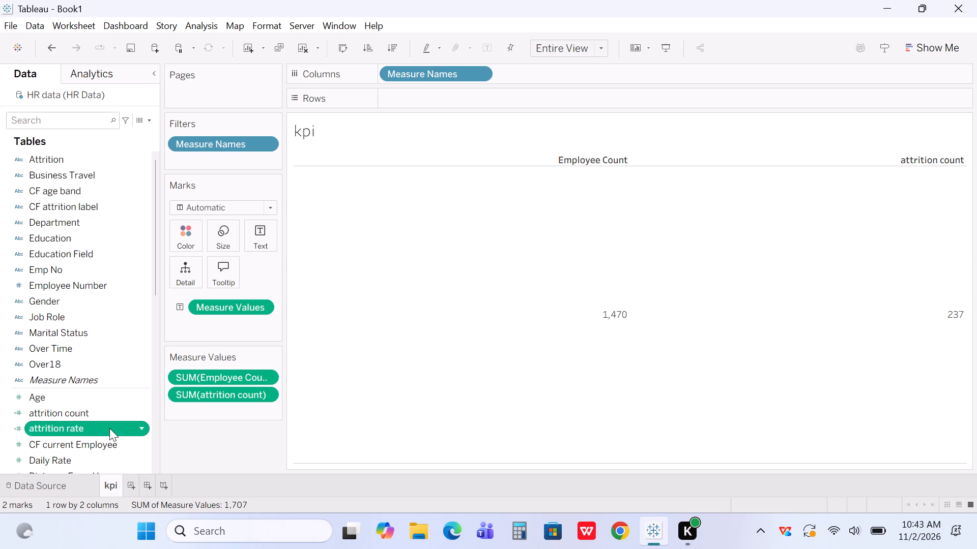
# Add the attrition rate measure to the kpi view.
pyautogui.doubleClick(99, 431)
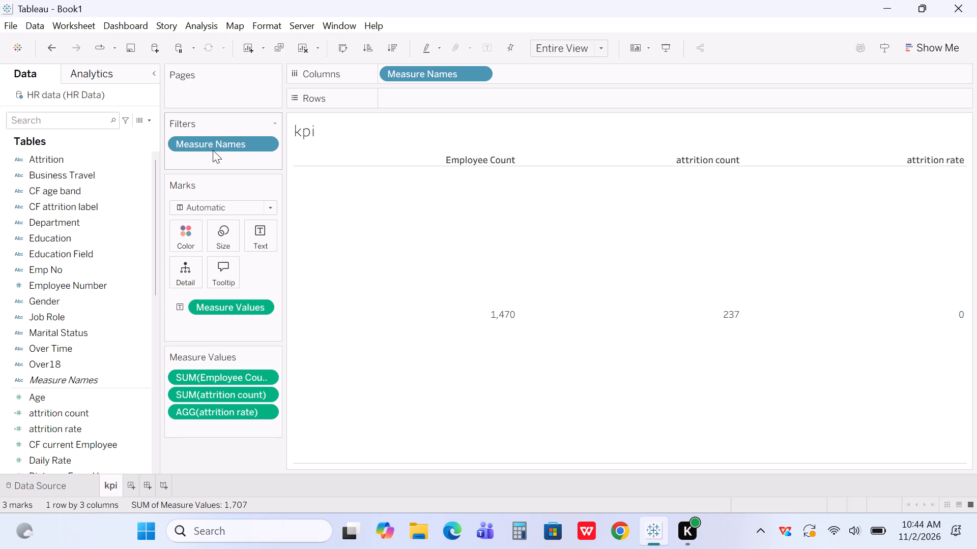
# Create another calculated field and name it active employee.
pyautogui.click(147, 120)
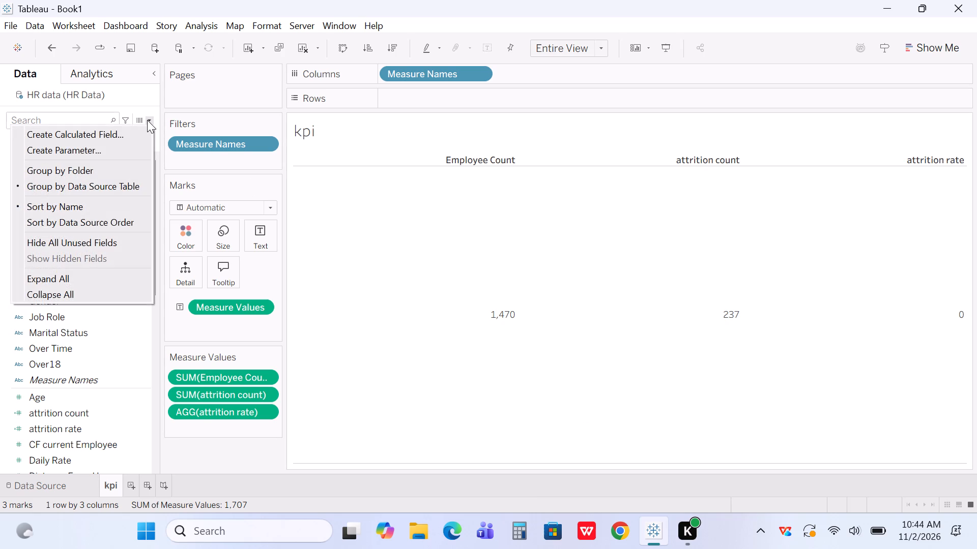
pyautogui.click(127, 131)
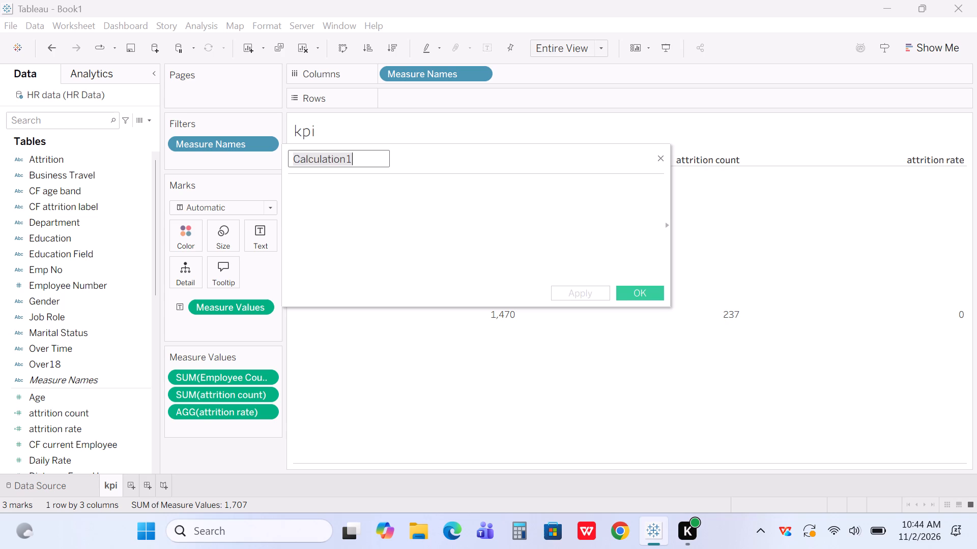
pyautogui.press('BackSpace')
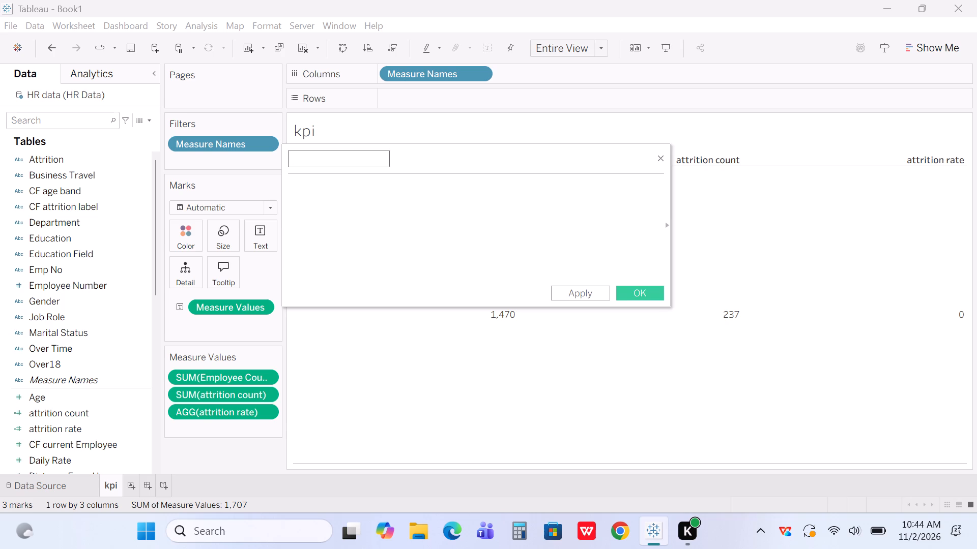
pyautogui.write('active employee')
# Enter the formula SUM([Employee Count])-SUM([attrition count]) for active employee, apply it and close the calculation editor.
pyautogui.click(307, 194)
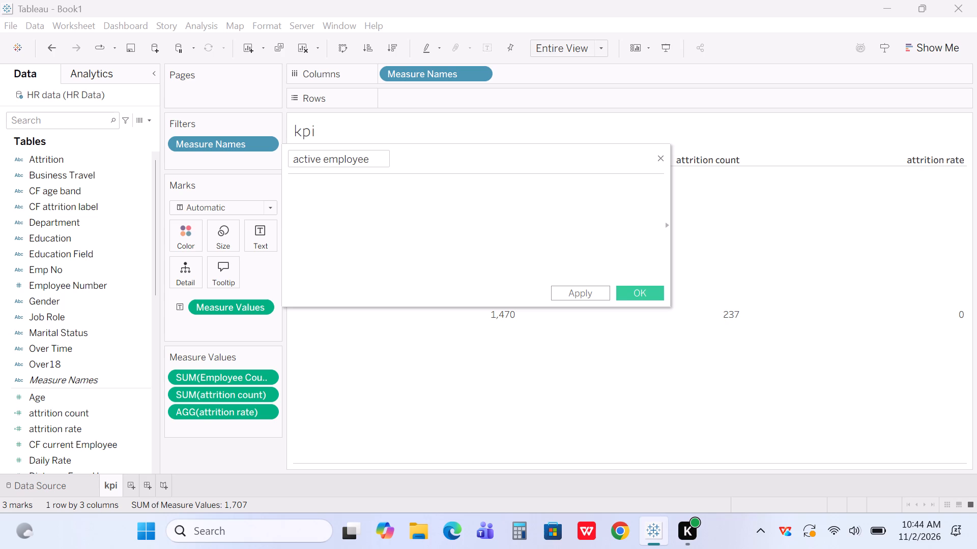
pyautogui.write('sum')
pyautogui.click(328, 196)
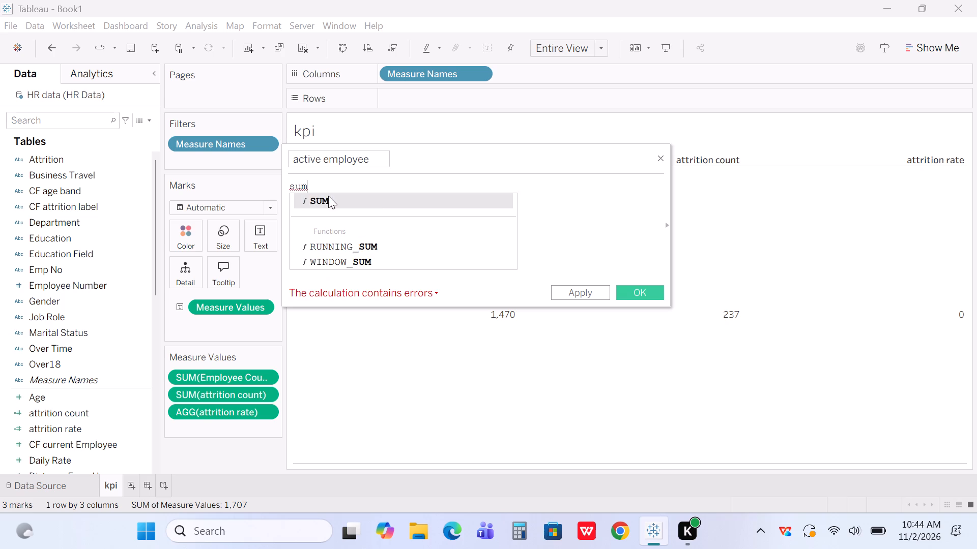
pyautogui.write('emp')
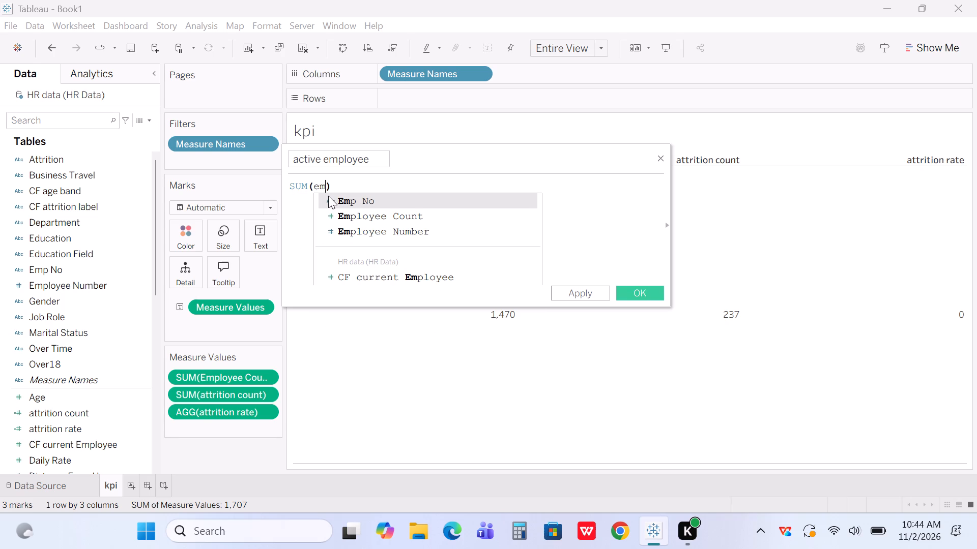
pyautogui.click(378, 214)
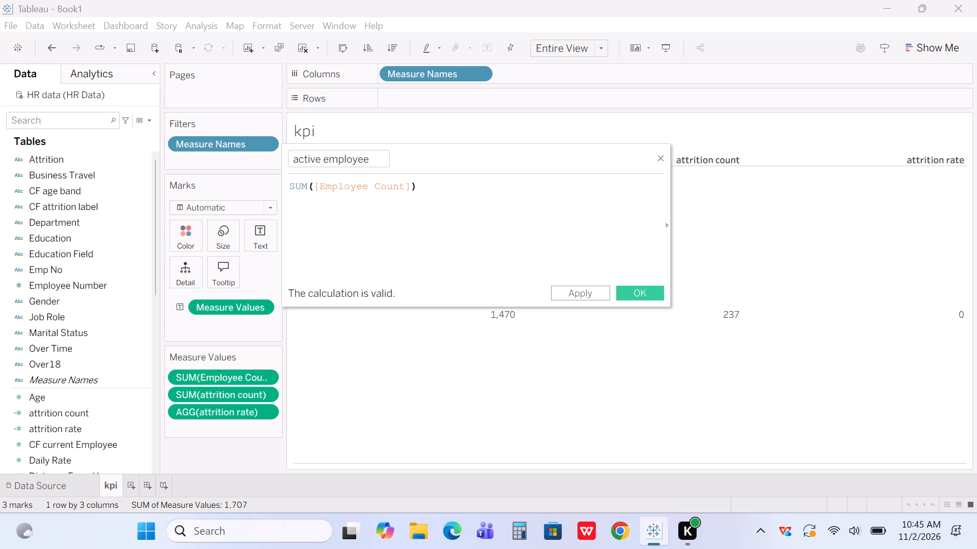
pyautogui.press('-')
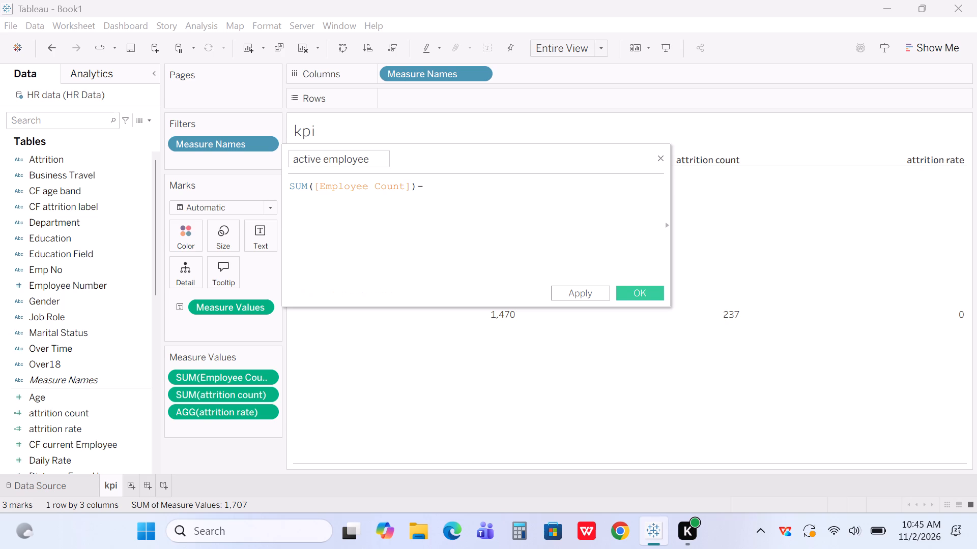
pyautogui.write('sum')
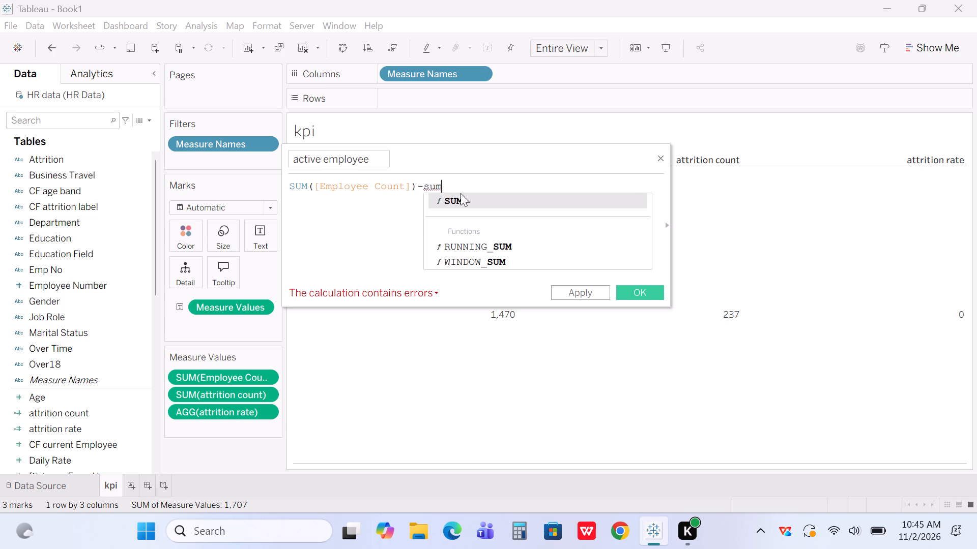
pyautogui.click(461, 193)
pyautogui.write('att')
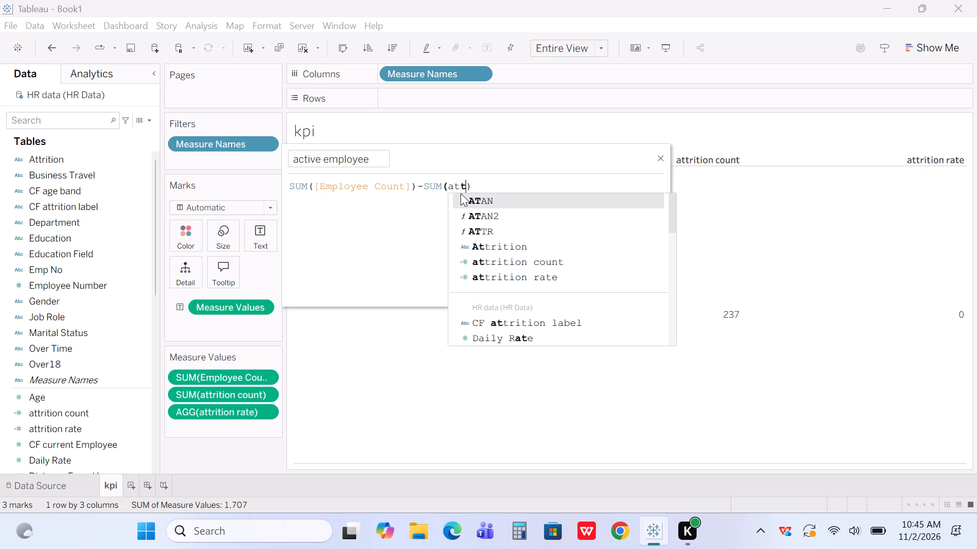
pyautogui.click(514, 230)
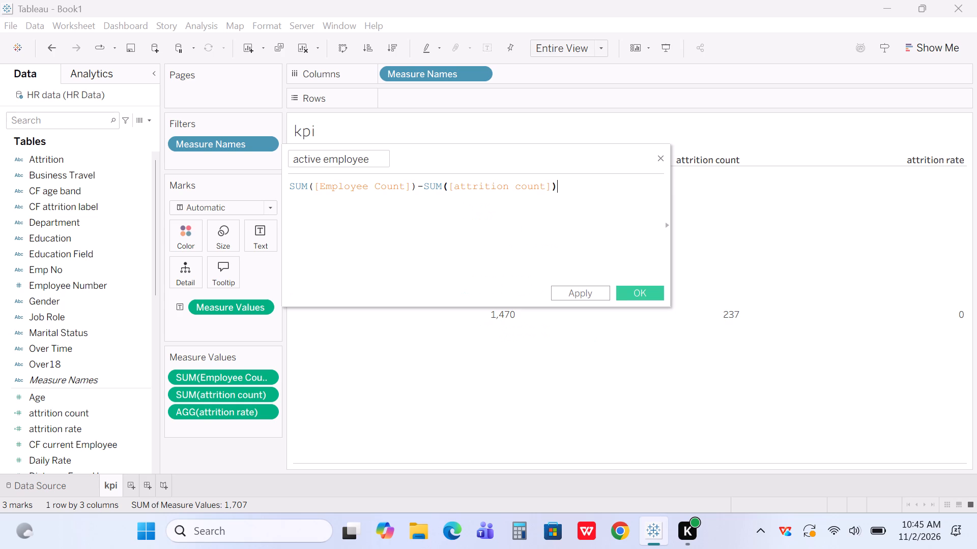
pyautogui.click(584, 293)
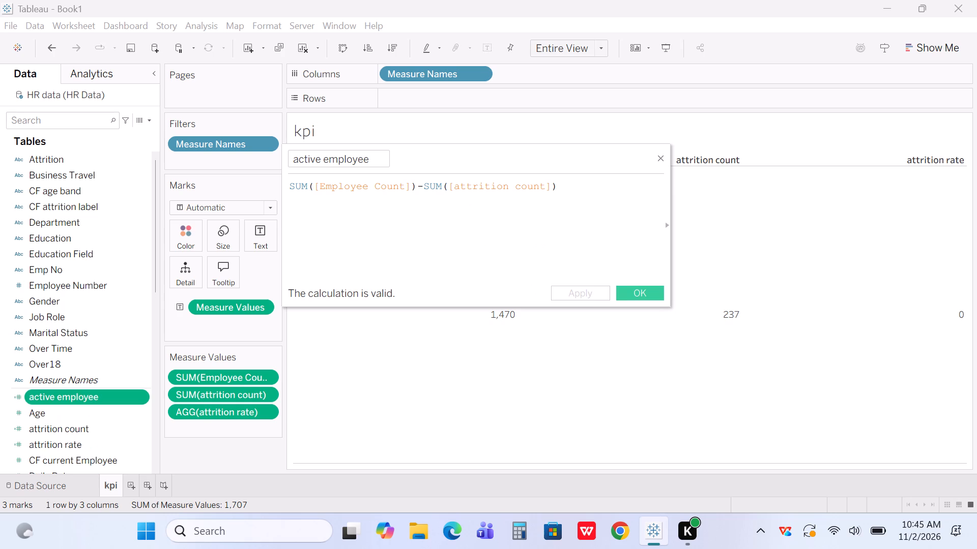
pyautogui.click(663, 160)
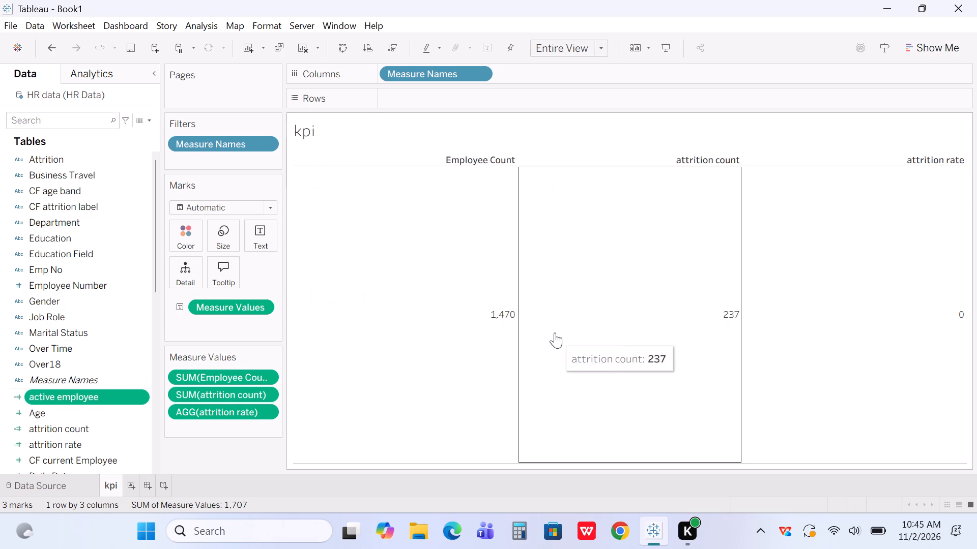
# Add the active employee measure to the kpi view.
pyautogui.doubleClick(97, 395)
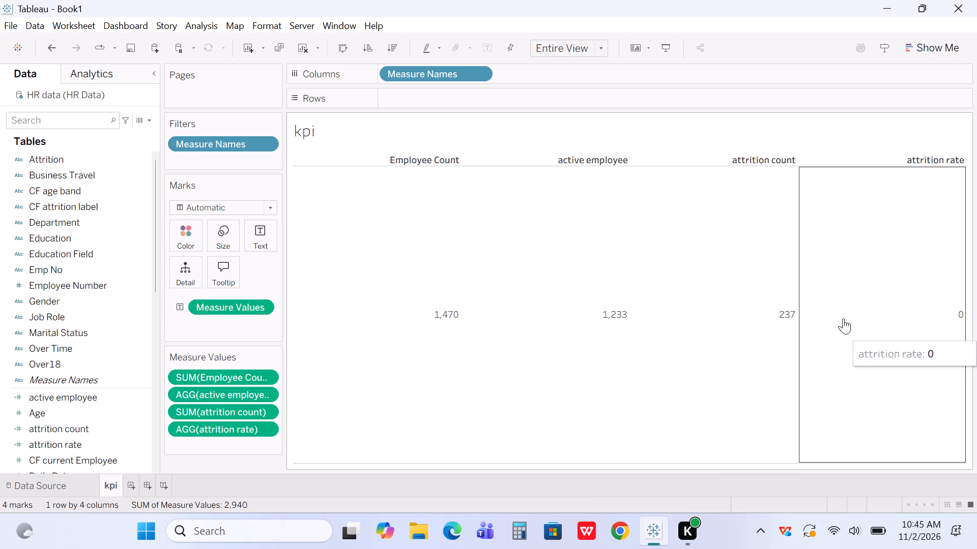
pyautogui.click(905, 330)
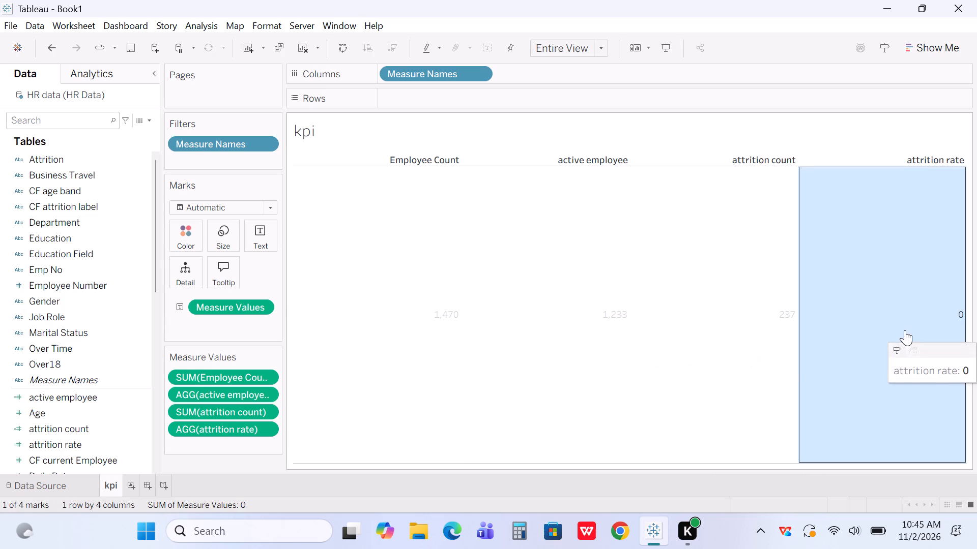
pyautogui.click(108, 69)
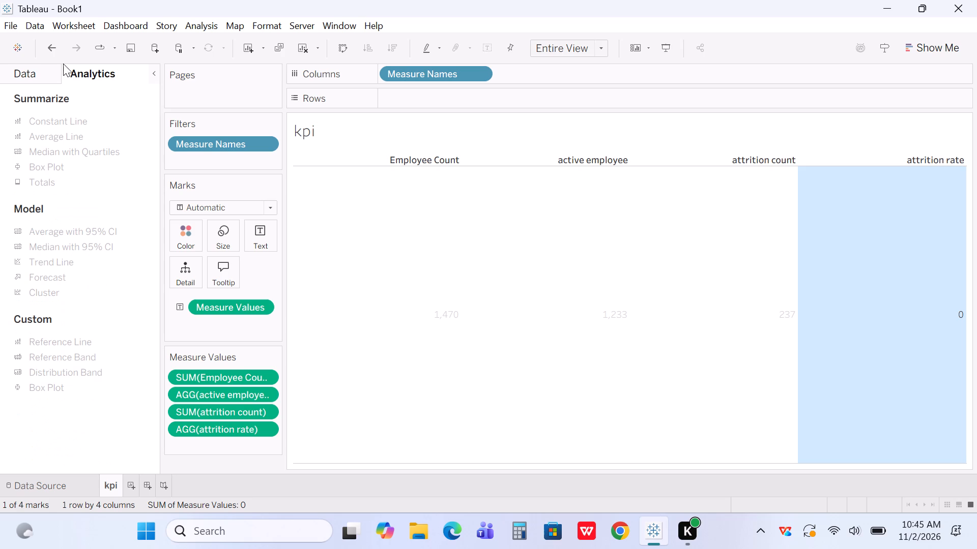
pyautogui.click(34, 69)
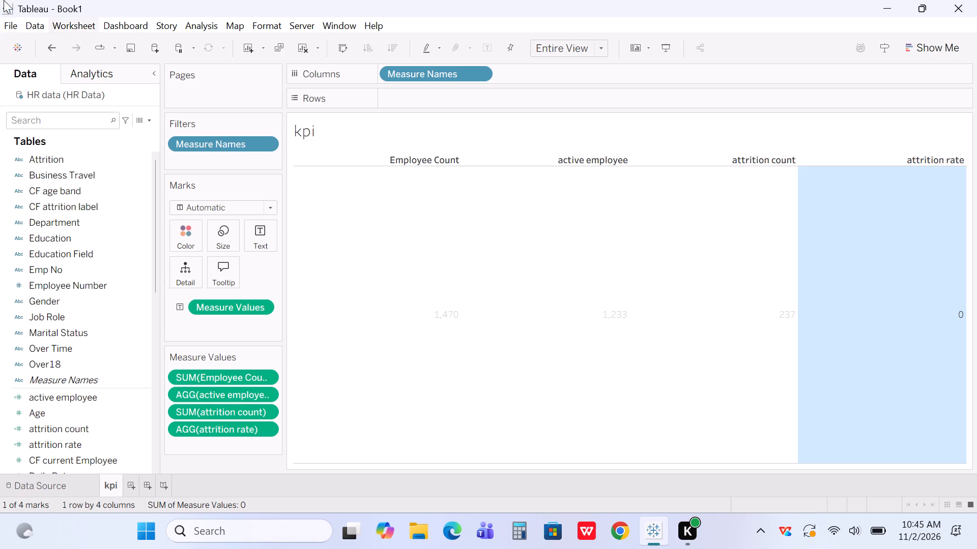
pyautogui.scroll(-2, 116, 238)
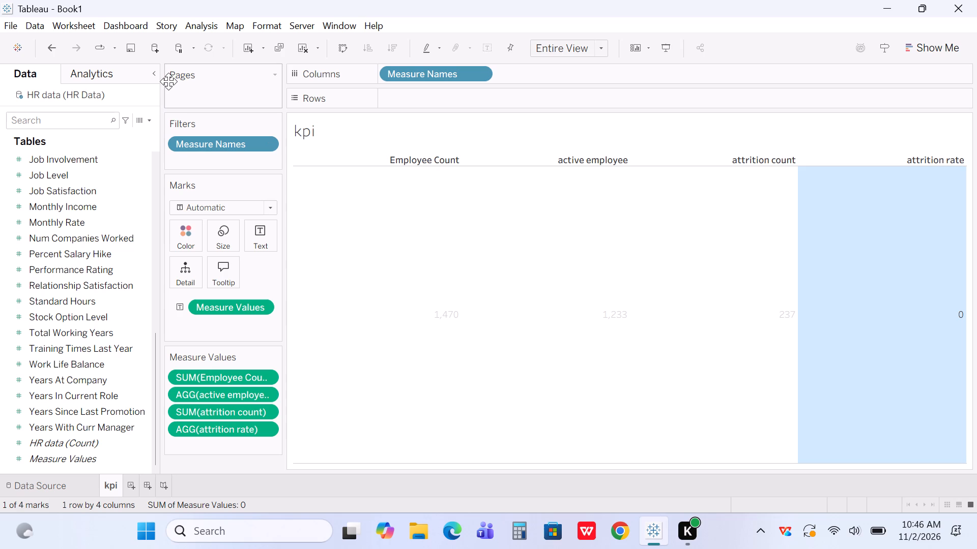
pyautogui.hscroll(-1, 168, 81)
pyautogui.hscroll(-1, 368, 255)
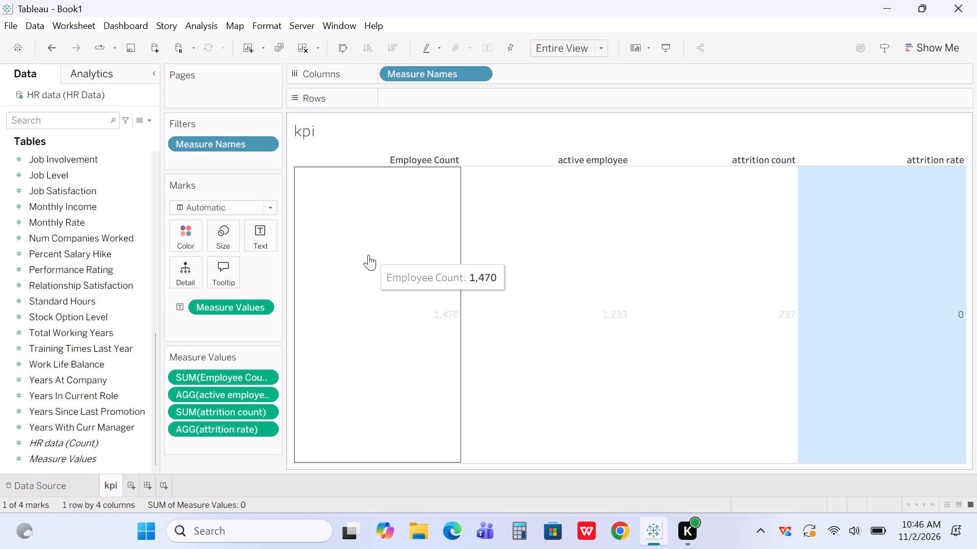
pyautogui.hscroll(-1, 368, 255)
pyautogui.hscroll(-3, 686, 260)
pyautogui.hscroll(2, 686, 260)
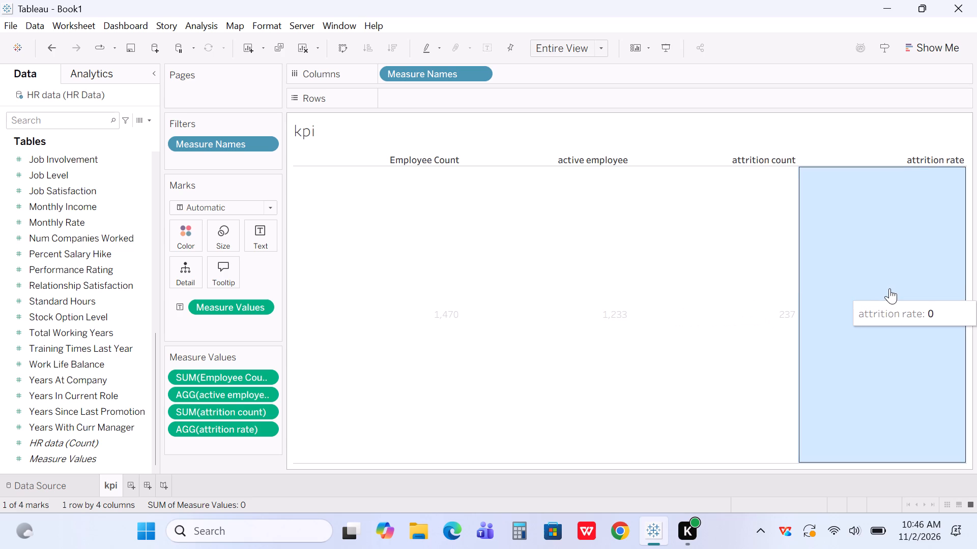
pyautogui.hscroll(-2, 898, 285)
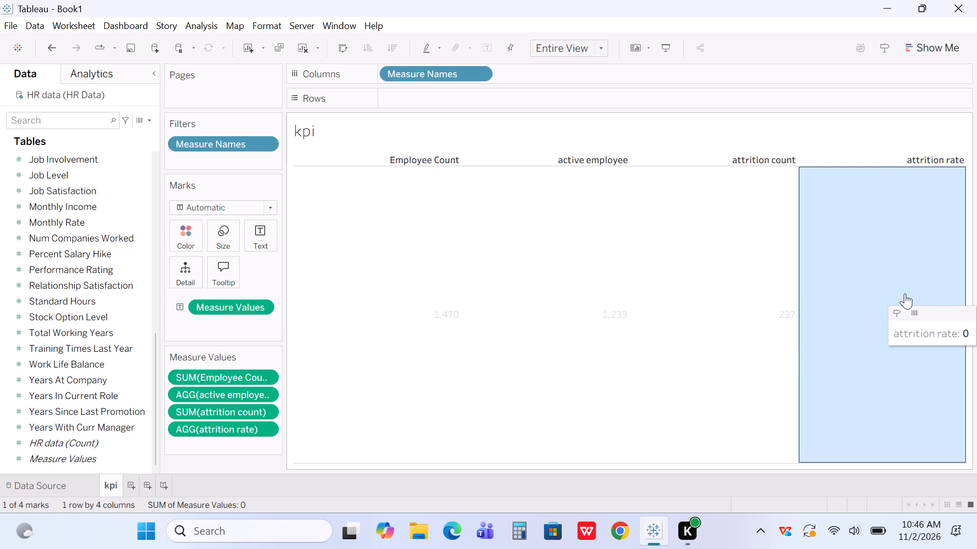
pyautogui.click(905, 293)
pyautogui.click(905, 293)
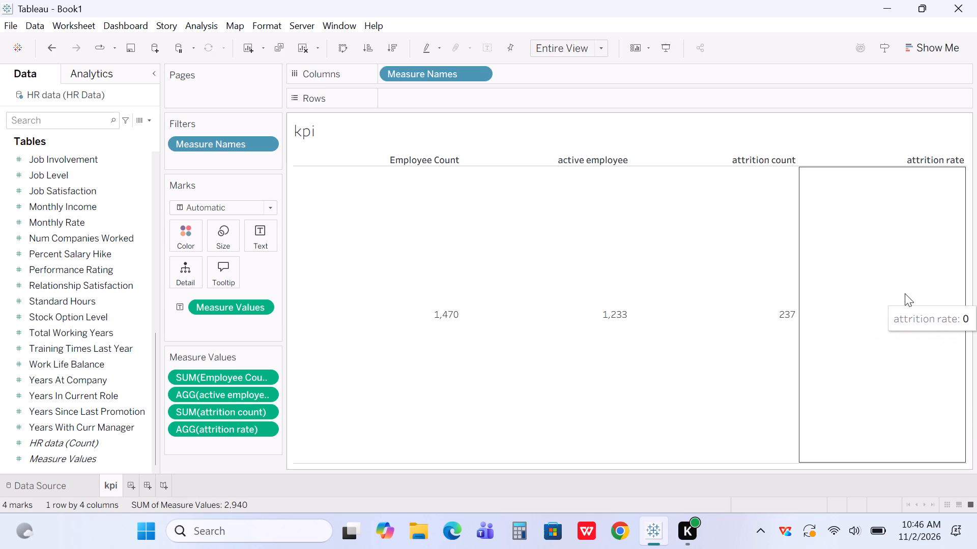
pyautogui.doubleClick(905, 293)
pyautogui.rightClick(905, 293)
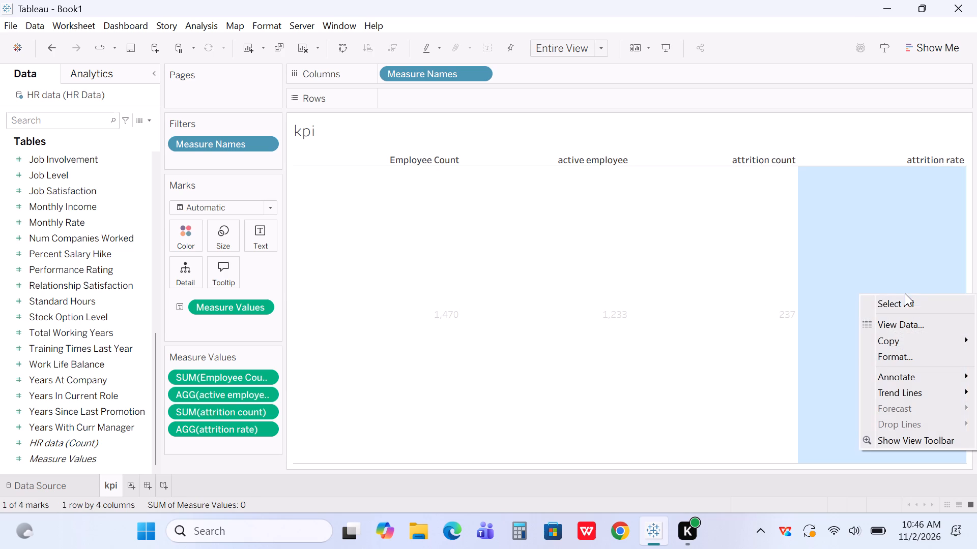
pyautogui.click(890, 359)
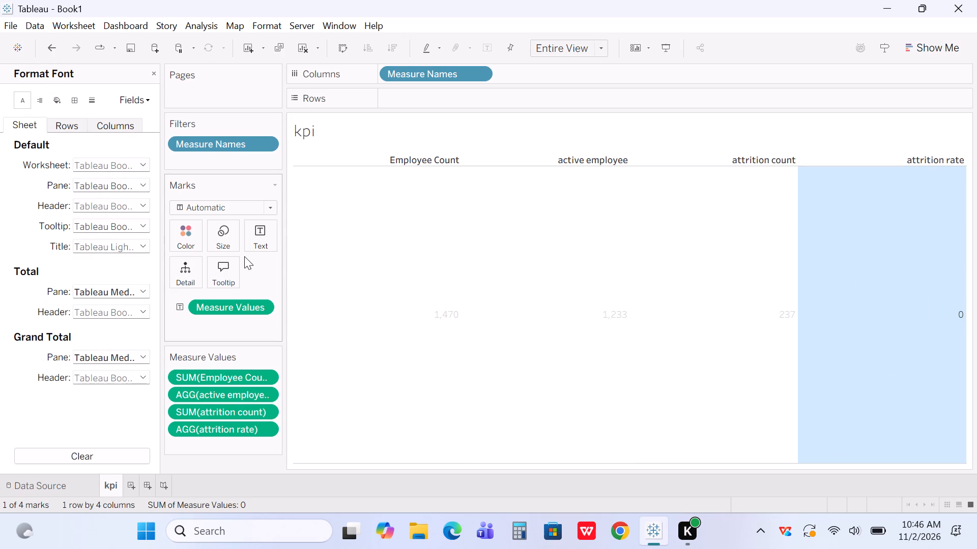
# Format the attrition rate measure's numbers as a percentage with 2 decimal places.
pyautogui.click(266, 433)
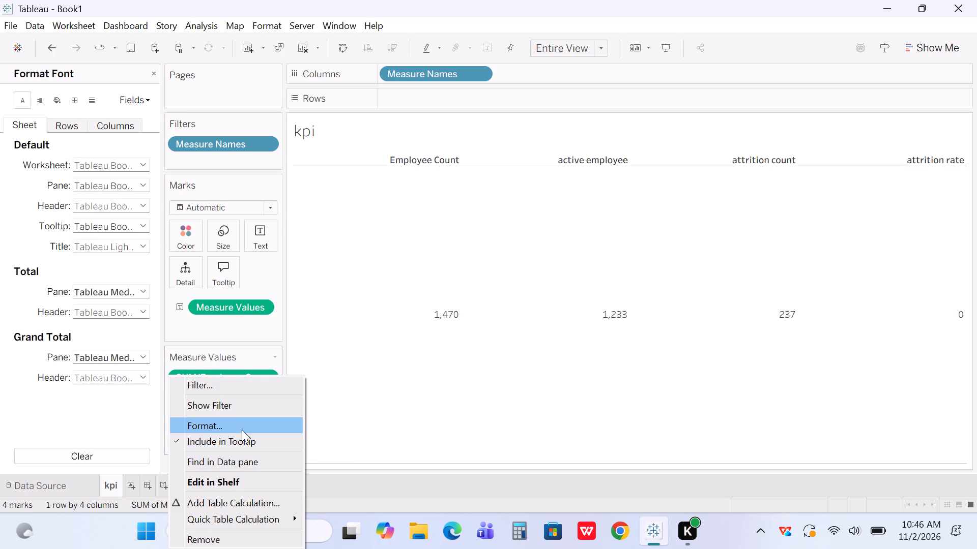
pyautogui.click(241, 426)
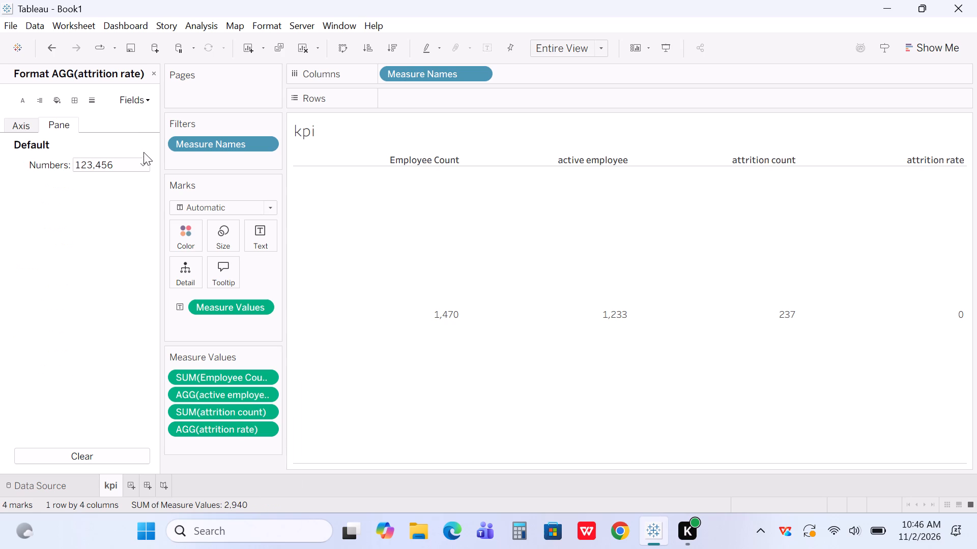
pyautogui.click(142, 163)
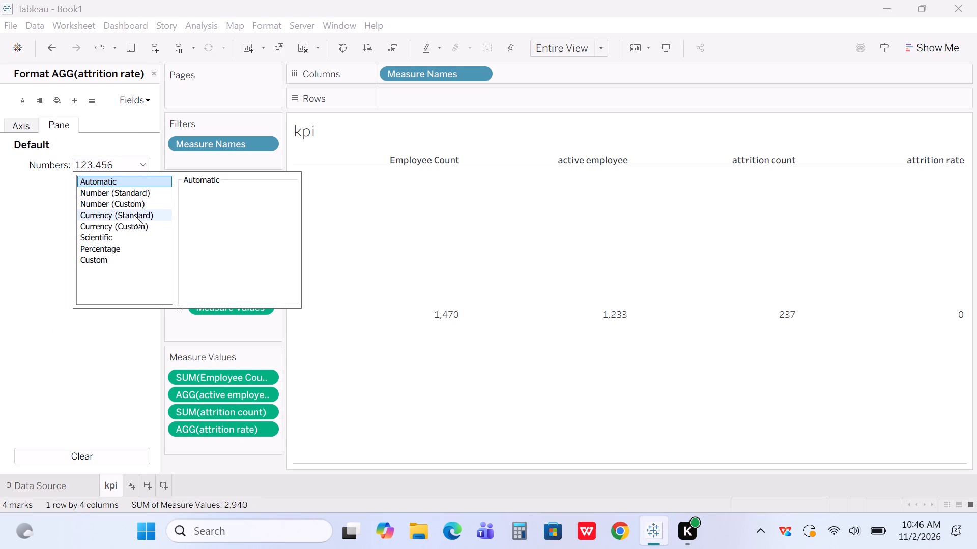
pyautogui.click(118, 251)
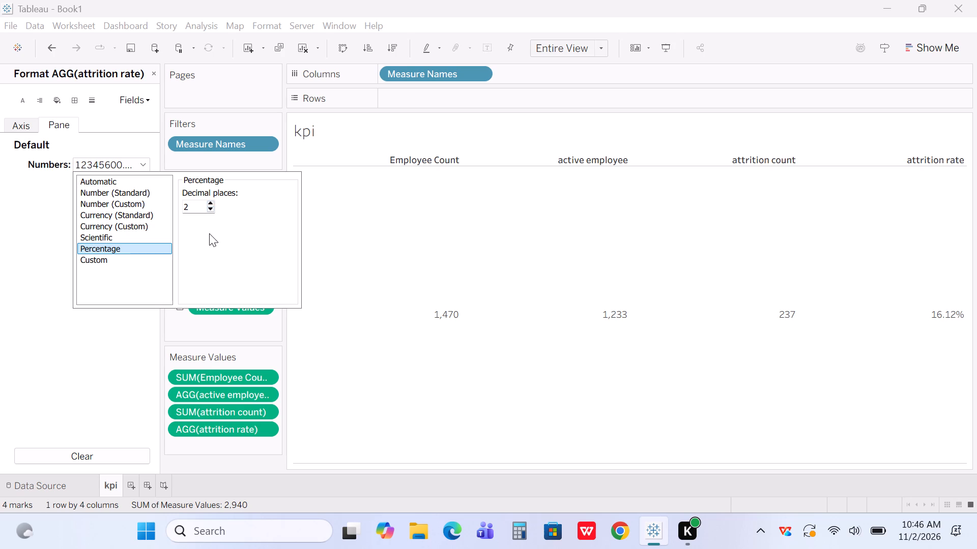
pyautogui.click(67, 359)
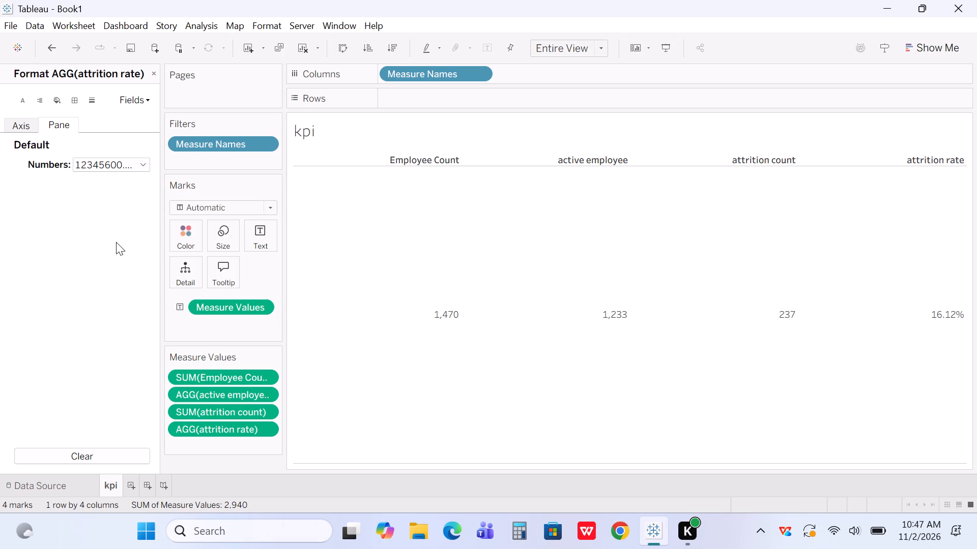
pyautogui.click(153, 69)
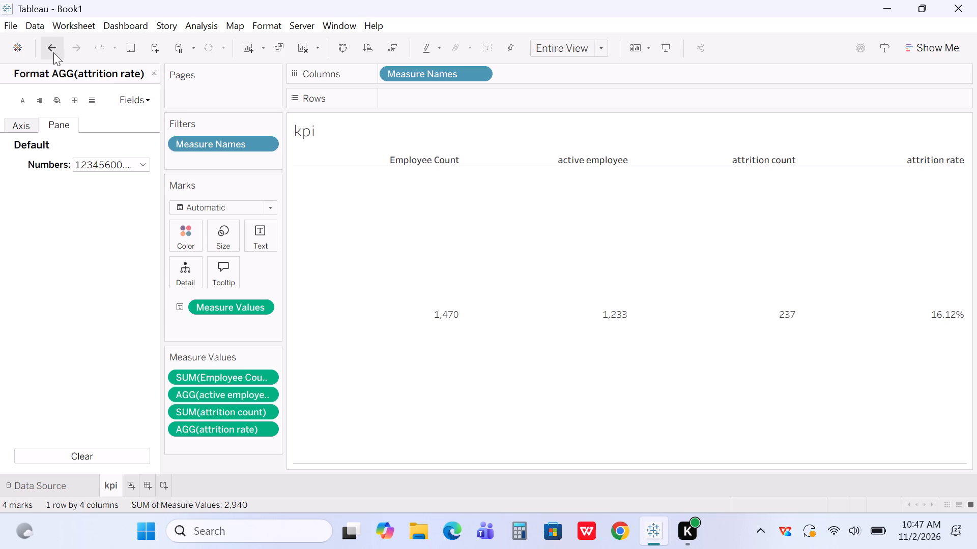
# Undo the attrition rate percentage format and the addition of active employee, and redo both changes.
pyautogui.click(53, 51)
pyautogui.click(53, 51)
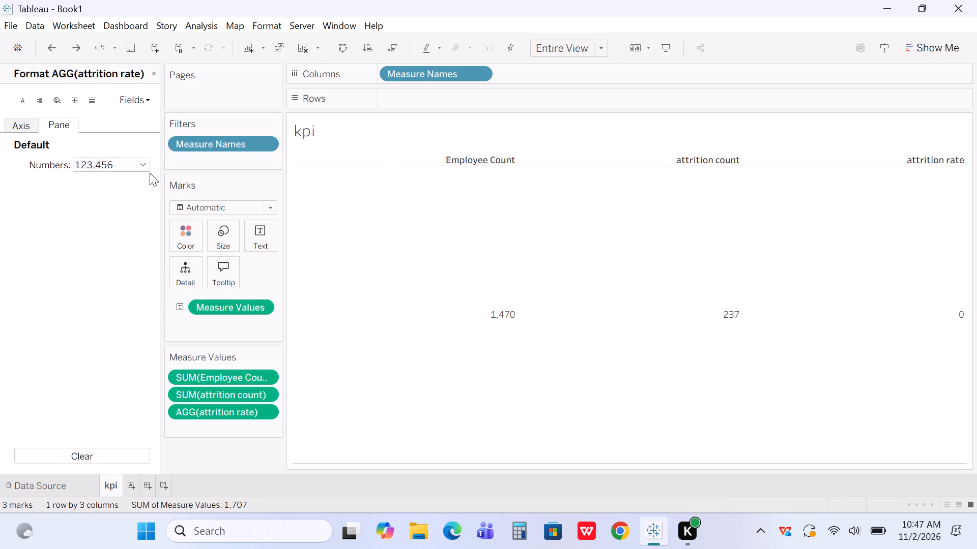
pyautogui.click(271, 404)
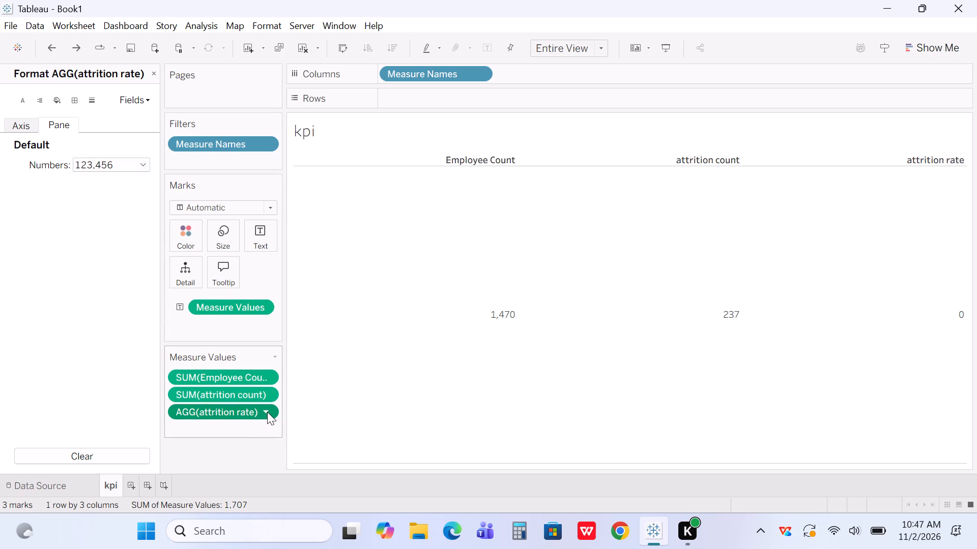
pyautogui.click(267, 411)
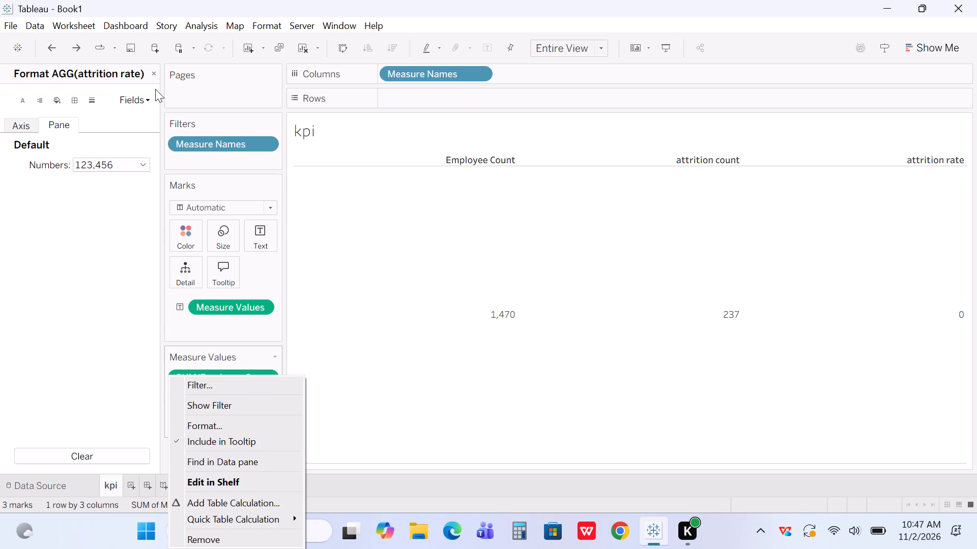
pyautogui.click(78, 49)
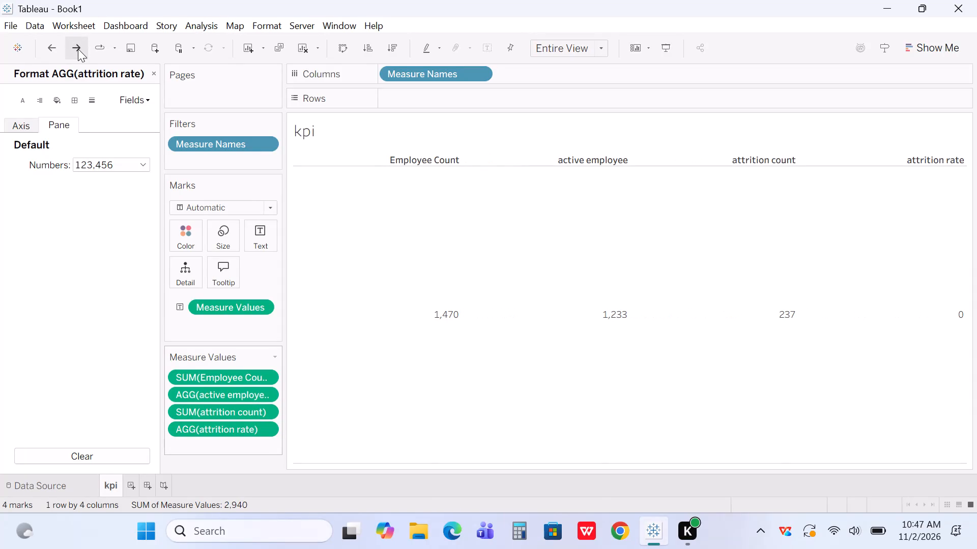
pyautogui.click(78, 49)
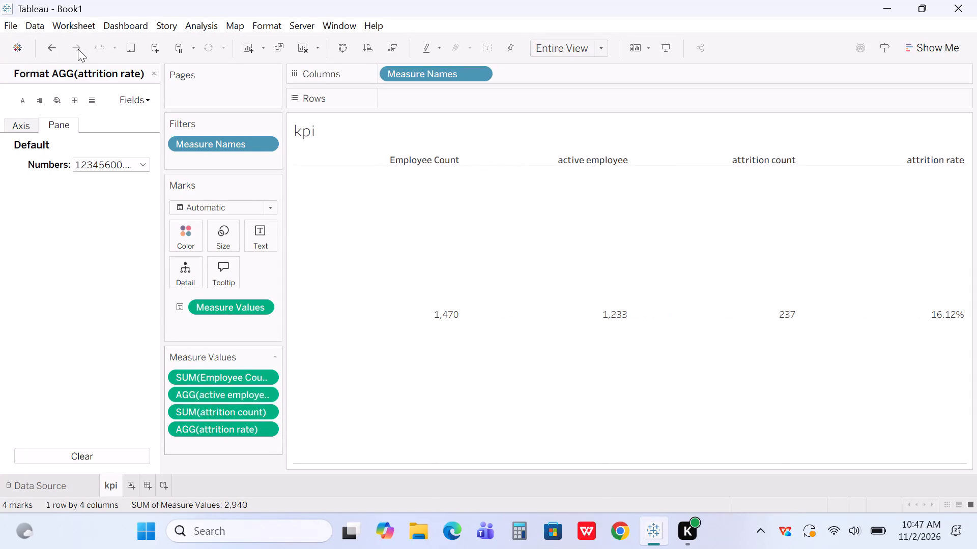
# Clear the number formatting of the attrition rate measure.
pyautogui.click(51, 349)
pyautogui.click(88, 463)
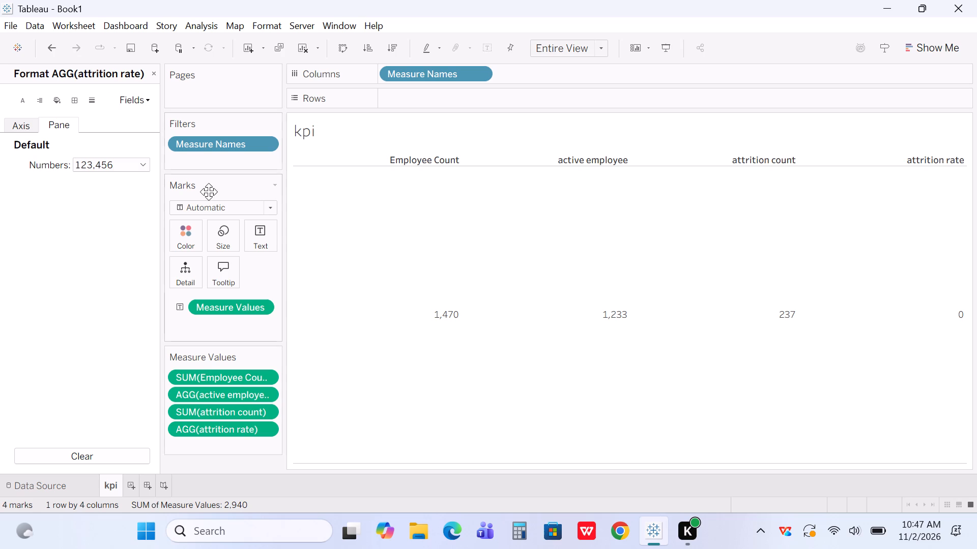
# Set the attrition rate measure's number format to Percentage with 2 decimal places and close the formatting settings.
pyautogui.click(268, 430)
pyautogui.click(226, 424)
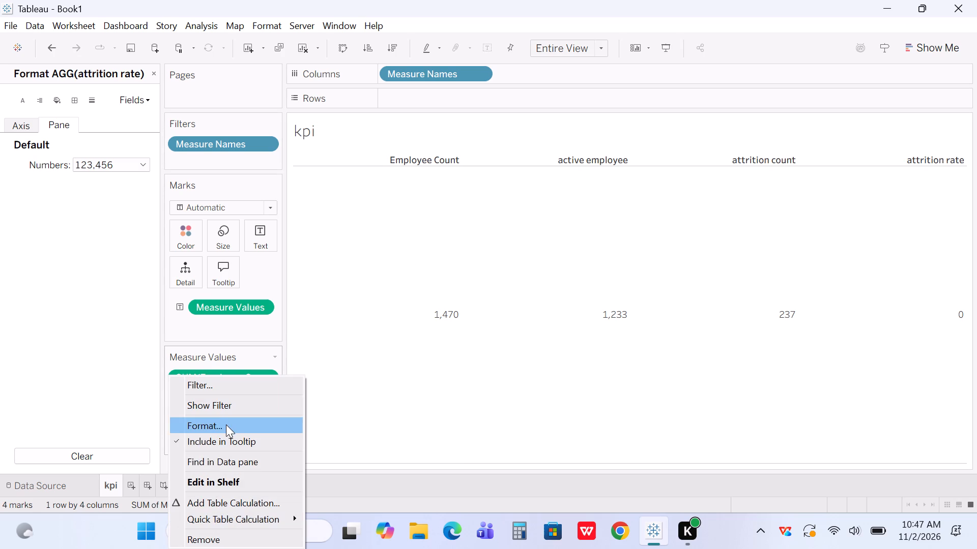
pyautogui.click(145, 164)
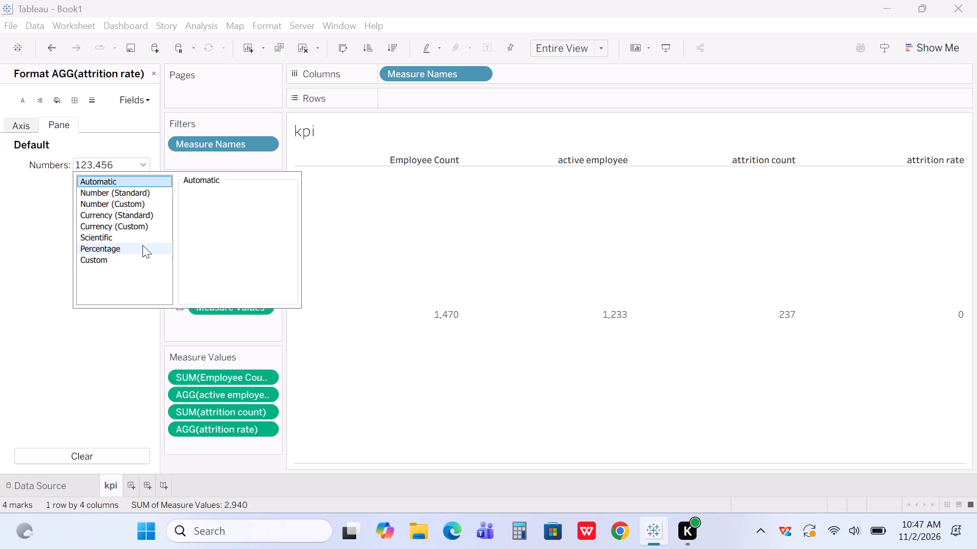
pyautogui.click(142, 245)
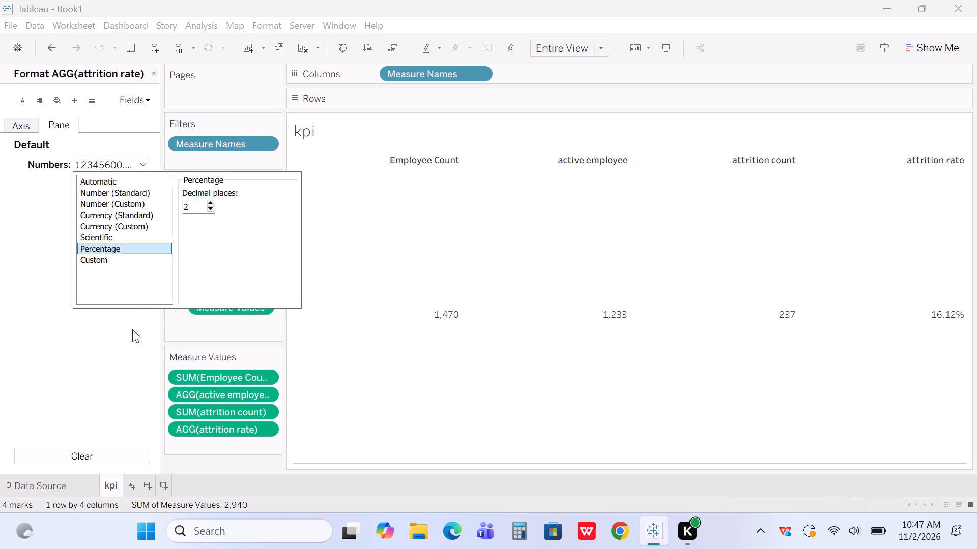
pyautogui.click(132, 329)
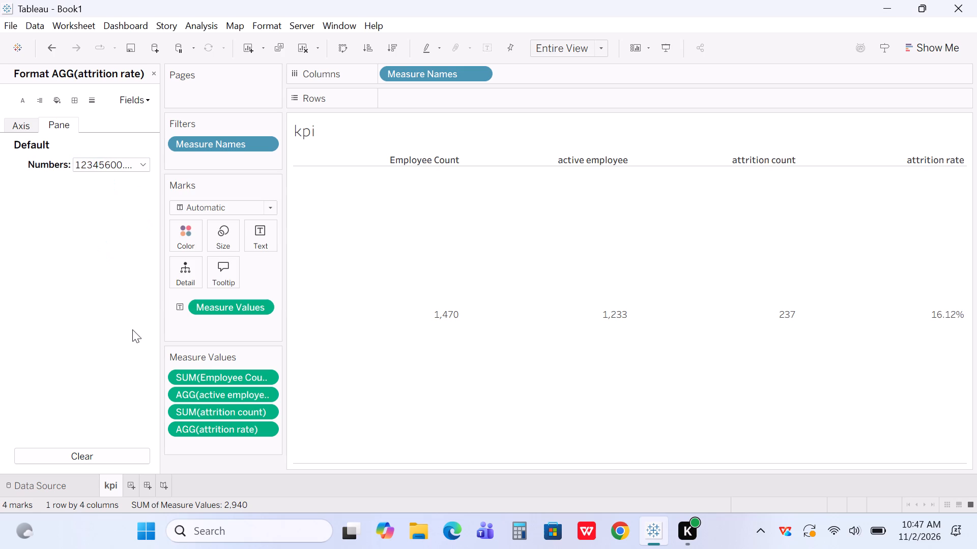
pyautogui.click(153, 69)
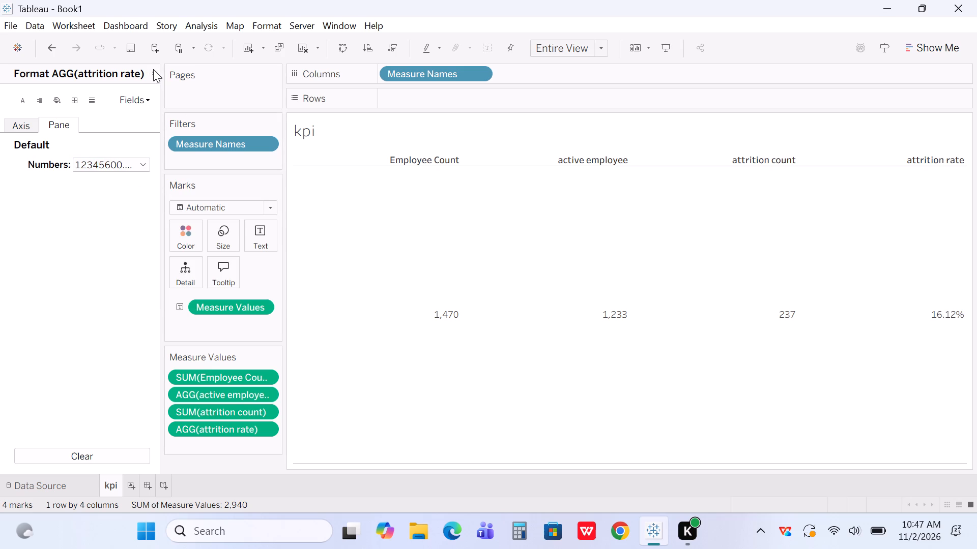
pyautogui.click(153, 74)
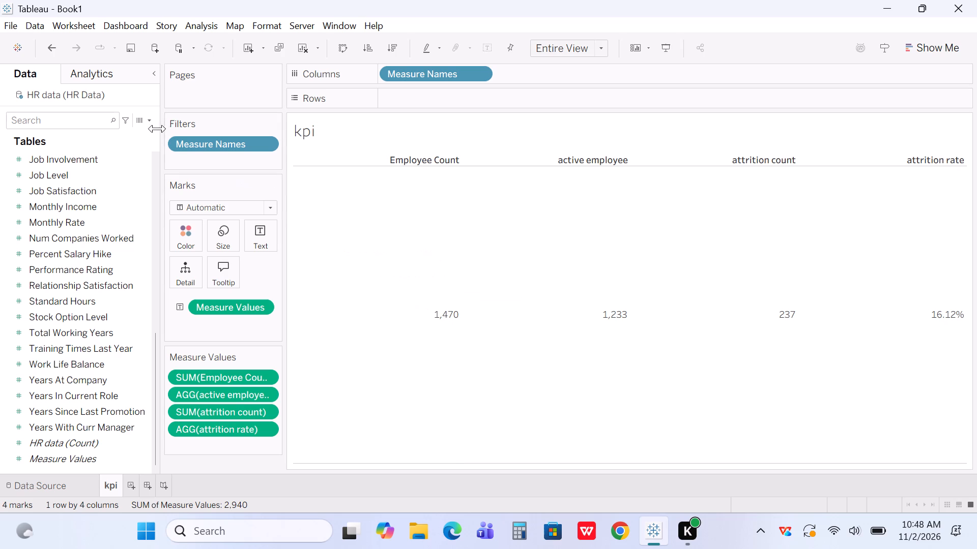
# Create another calculated field and name it age.
pyautogui.click(147, 120)
pyautogui.click(130, 131)
pyautogui.press('BackSpace')
pyautogui.write('age')
pyautogui.click(325, 190)
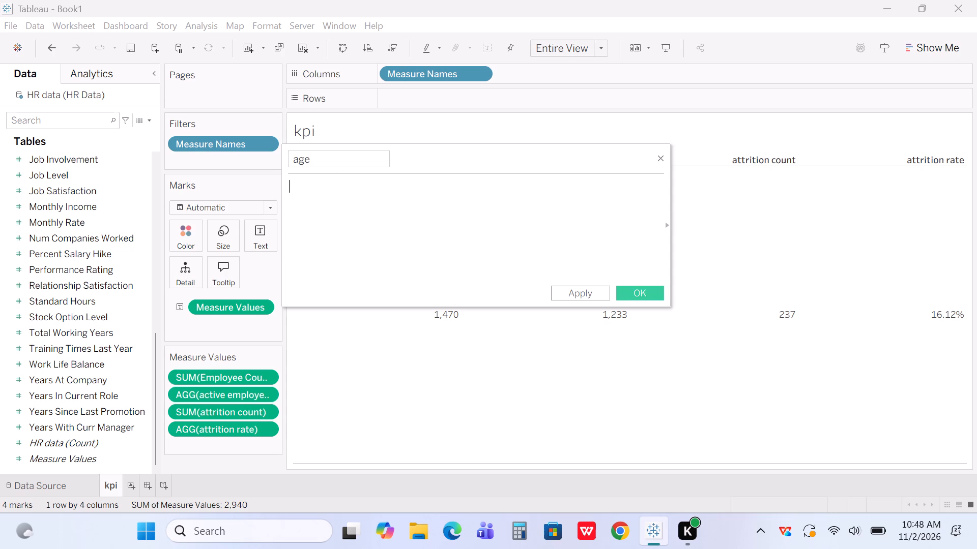
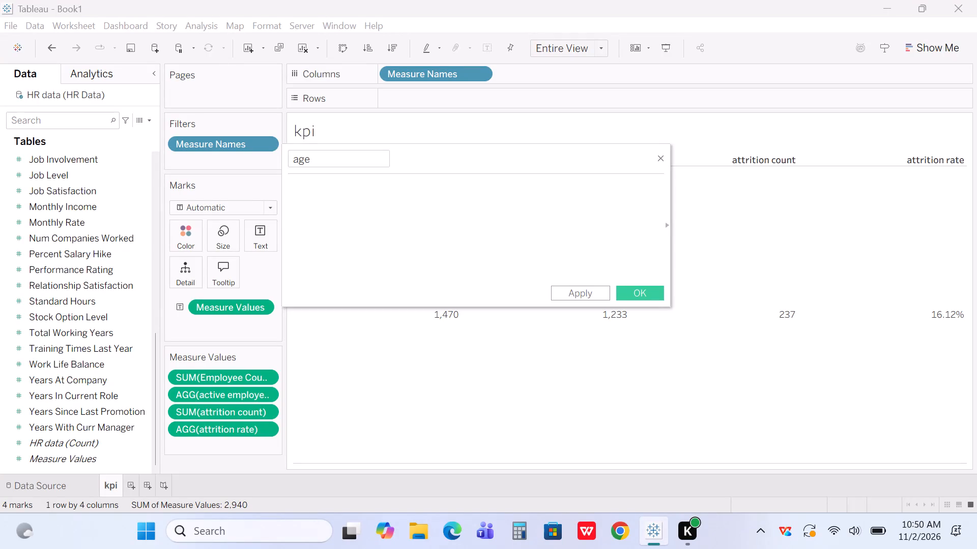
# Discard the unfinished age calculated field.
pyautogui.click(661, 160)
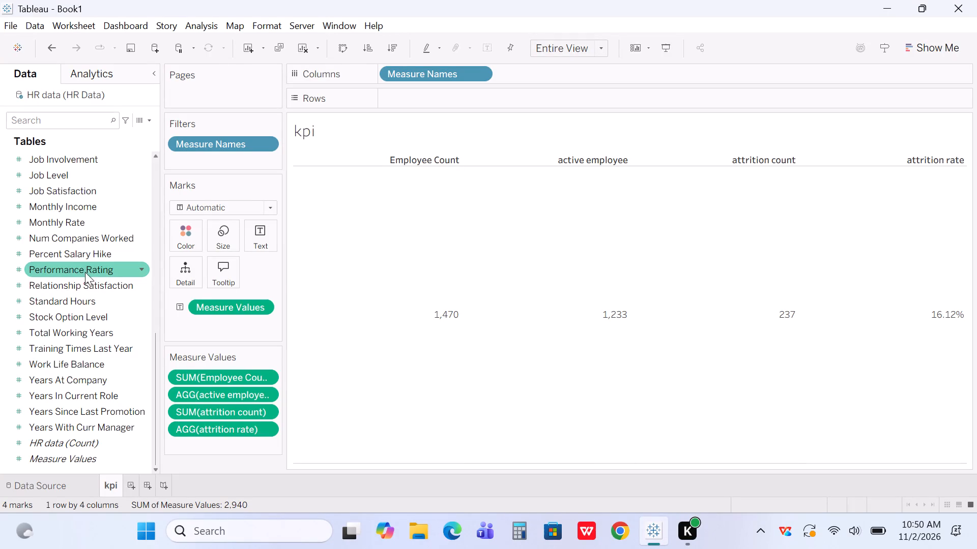
# Search the data fields for age and add the Age field to the kpi view's measures.
pyautogui.scroll(-7, 79, 268)
pyautogui.scroll(4, 79, 268)
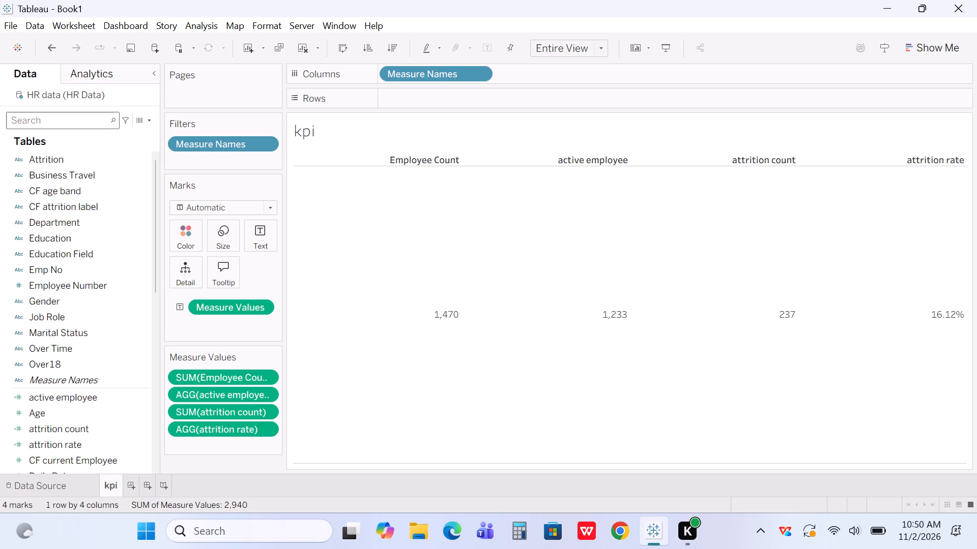
pyautogui.click(61, 119)
pyautogui.write('age')
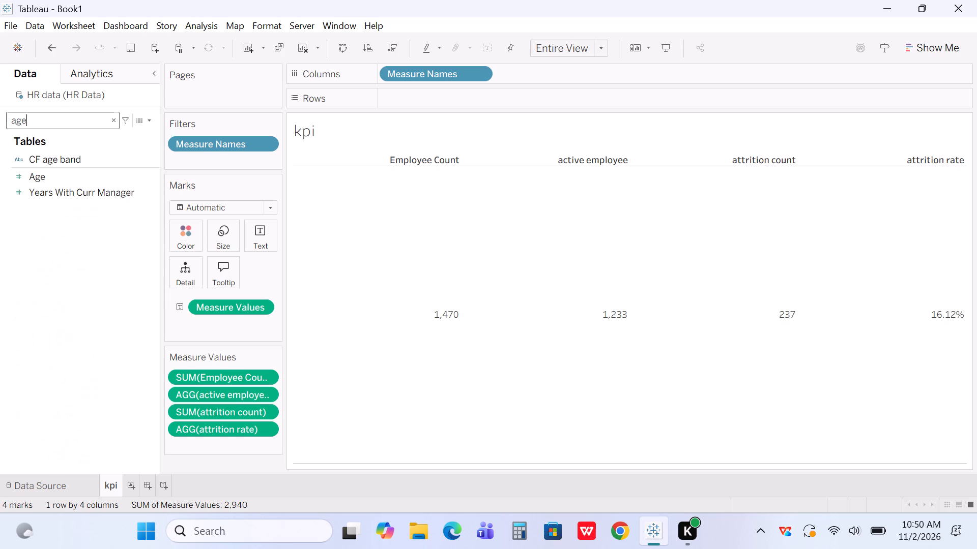
pyautogui.doubleClick(57, 174)
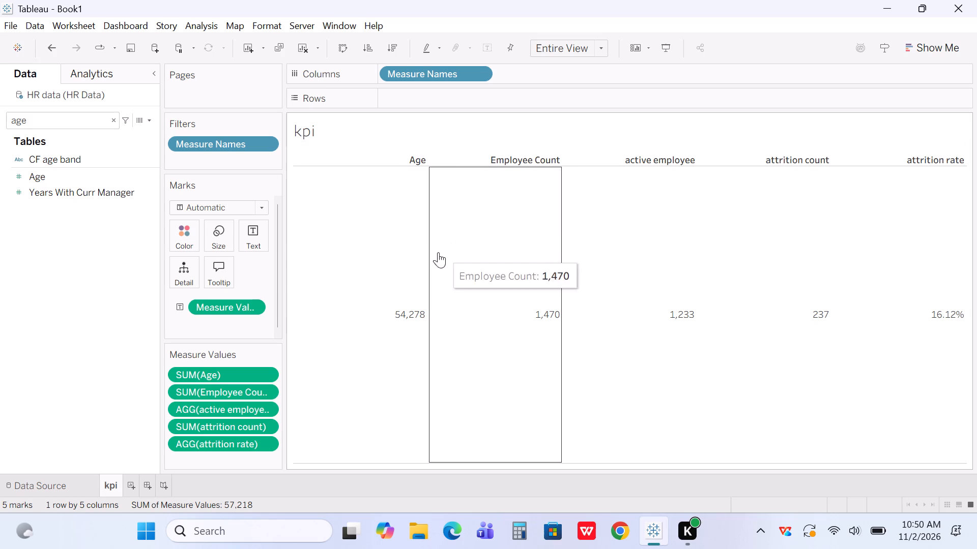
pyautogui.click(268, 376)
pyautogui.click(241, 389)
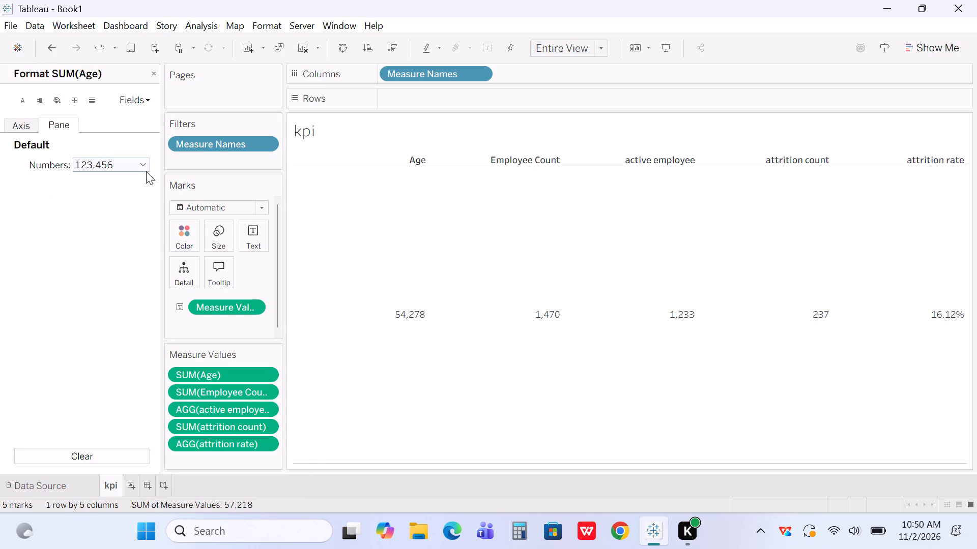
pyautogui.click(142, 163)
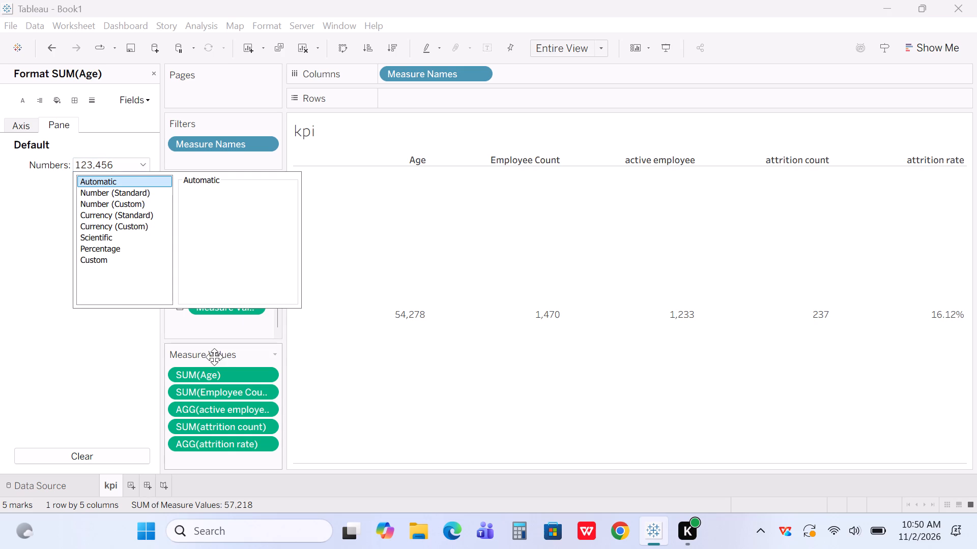
# Change the Age measure's aggregation to Average in the kpi view.
pyautogui.click(264, 374)
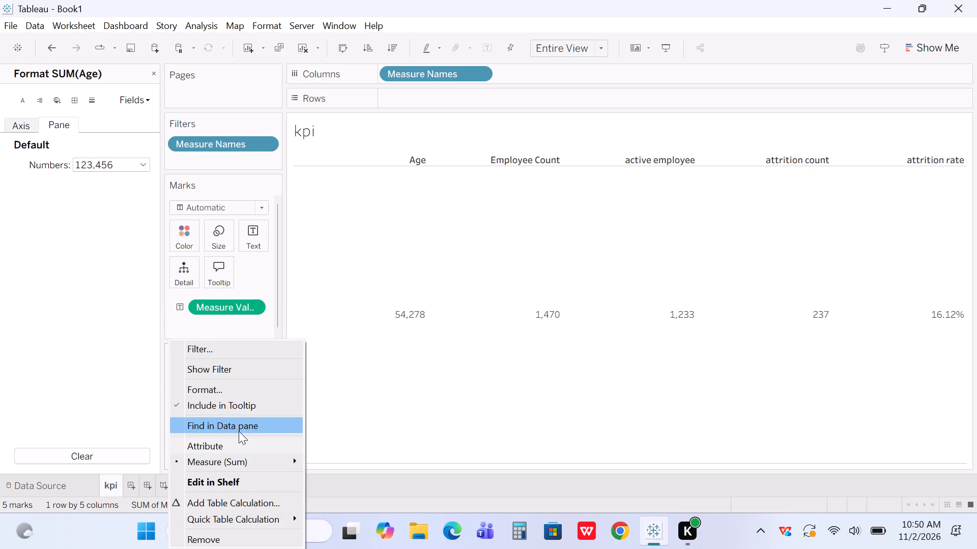
pyautogui.click(233, 459)
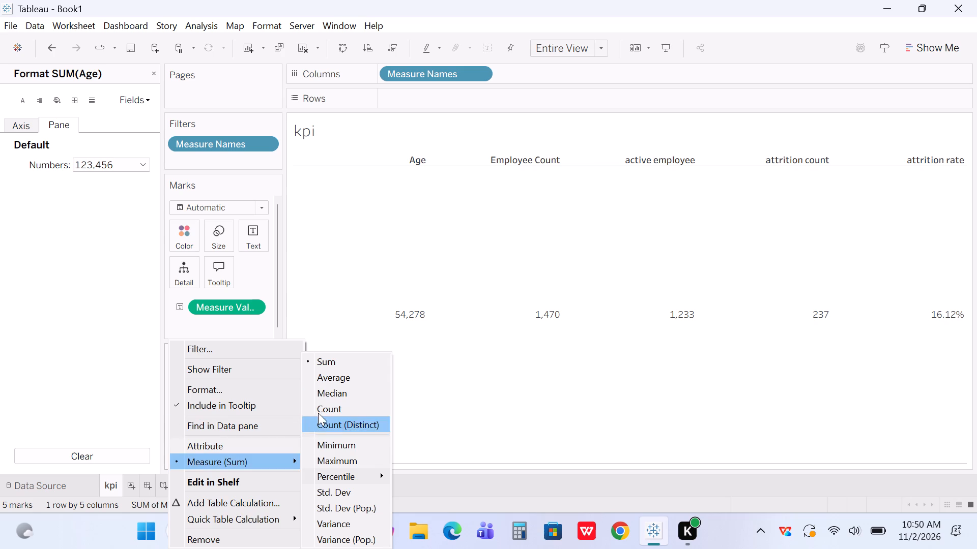
pyautogui.click(333, 373)
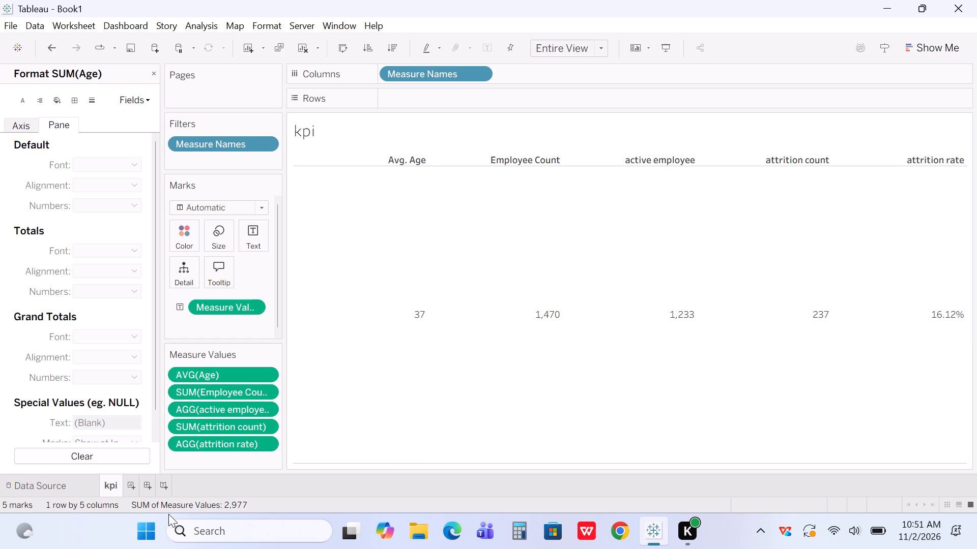
# Add a new worksheet after kpi and return to the kpi sheet.
pyautogui.click(125, 481)
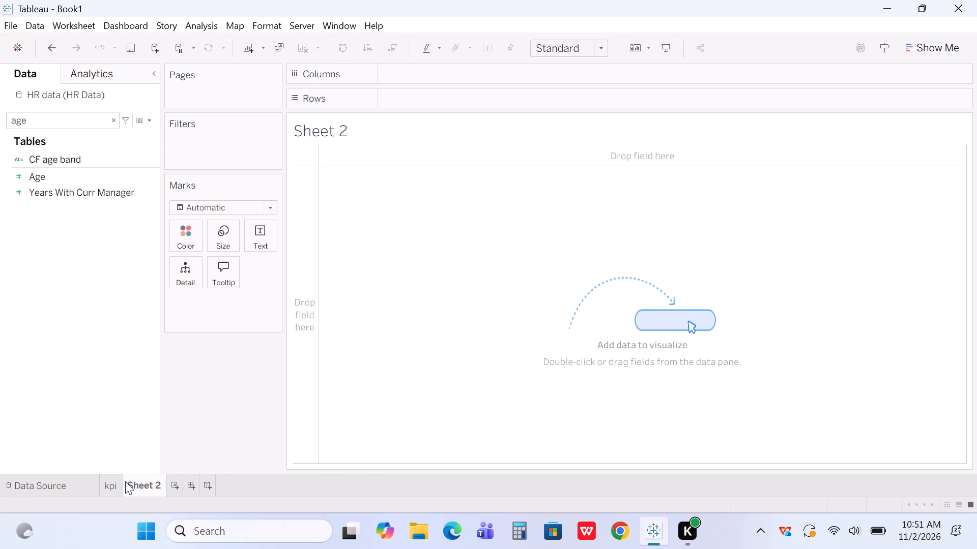
pyautogui.click(112, 482)
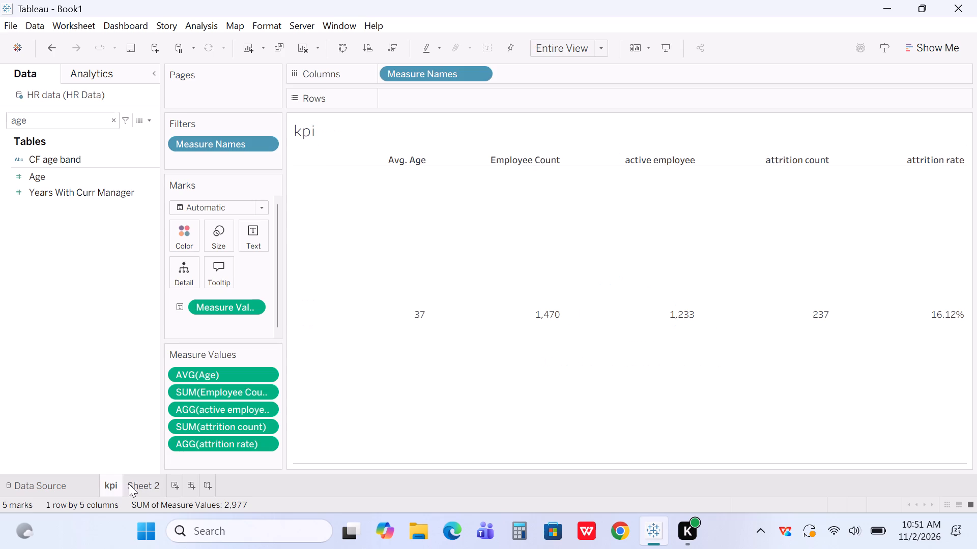
# Save the workbook in the Downloads folder under the name taa.
pyautogui.hotkey('ctrl', 's')
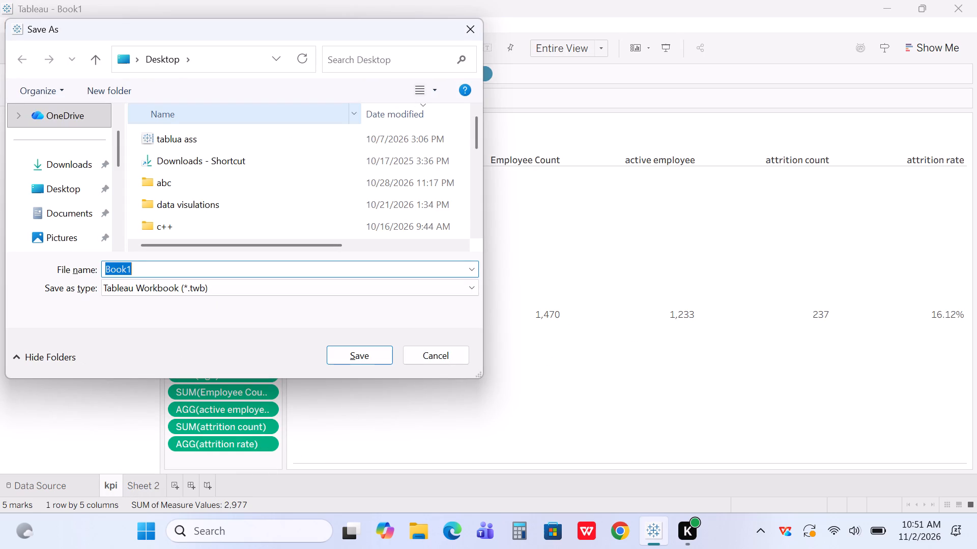
pyautogui.click(71, 162)
pyautogui.click(149, 297)
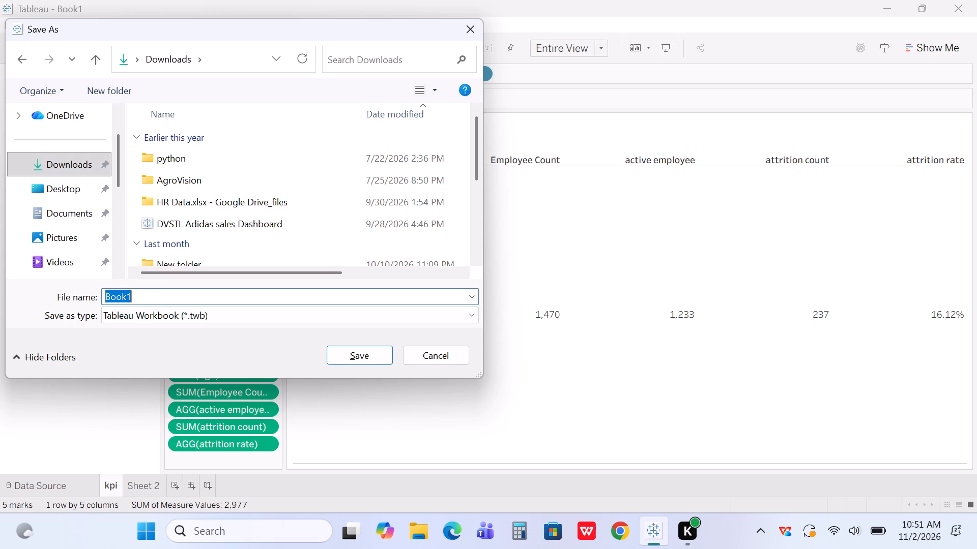
pyautogui.press('BackSpace')
pyautogui.press('BackSpace')
pyautogui.press('BackSpace')
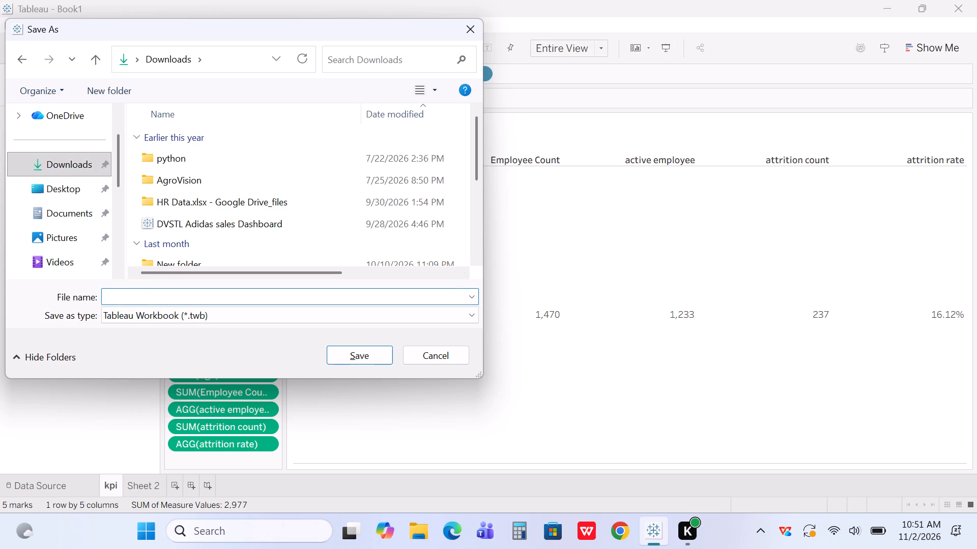
pyautogui.write('taa')
pyautogui.click(365, 349)
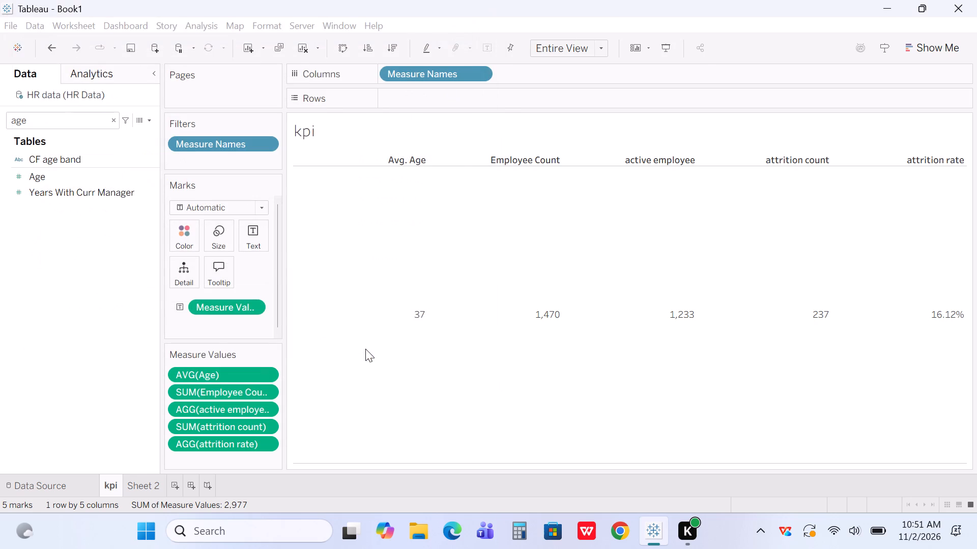
# Rename Sheet 2 as attrition by gender.
pyautogui.click(153, 485)
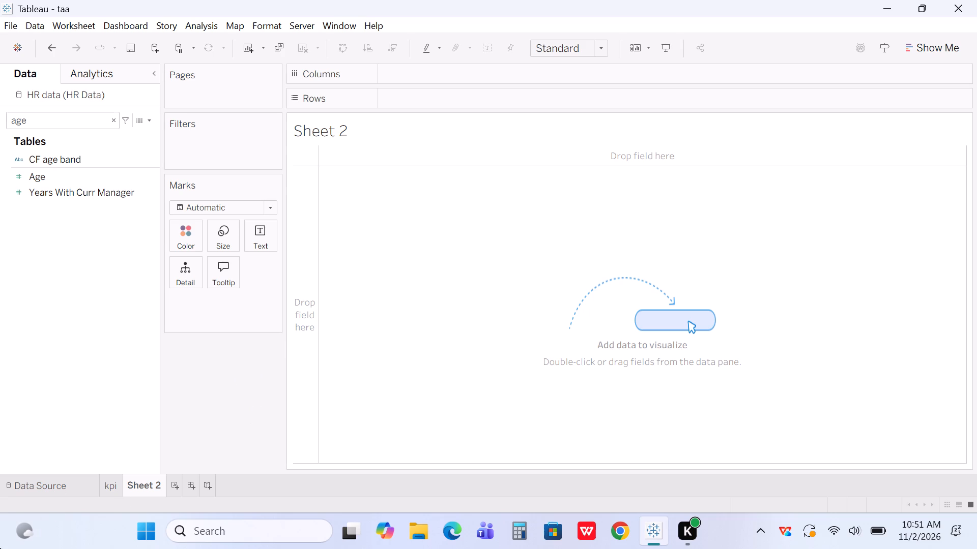
pyautogui.doubleClick(144, 485)
pyautogui.press('BackSpace')
pyautogui.write('attrition by gender')
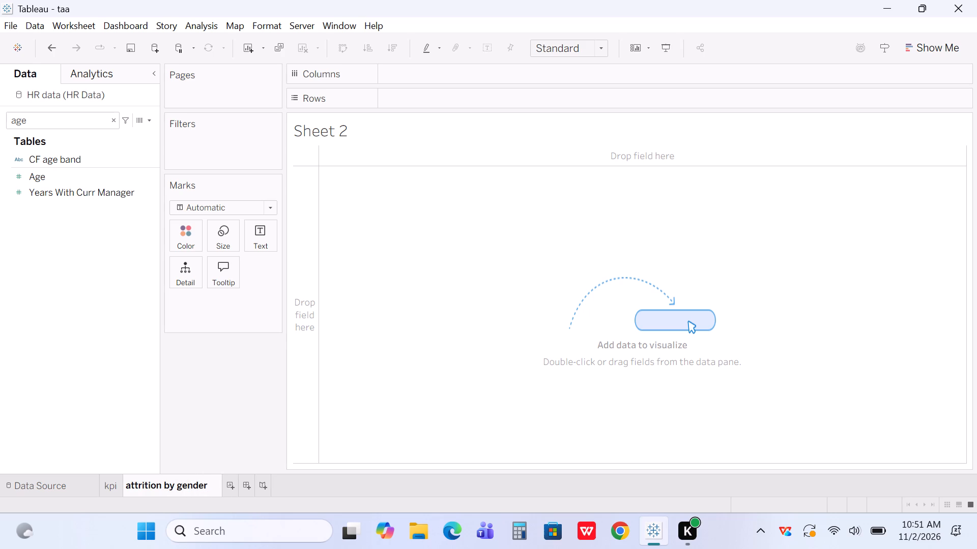
pyautogui.press('Return')
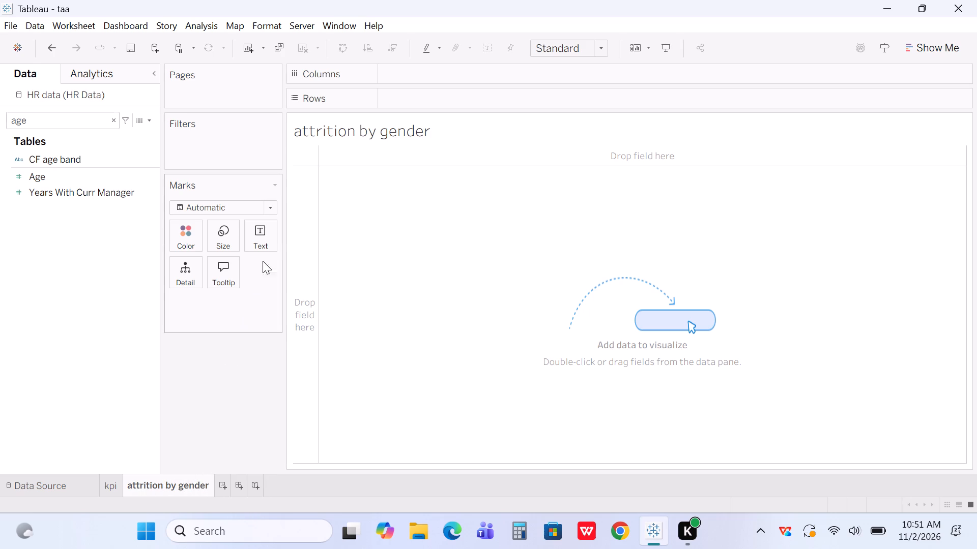
# Search the data fields for gen and place Gender on Rows of the attrition by gender sheet.
pyautogui.click(269, 202)
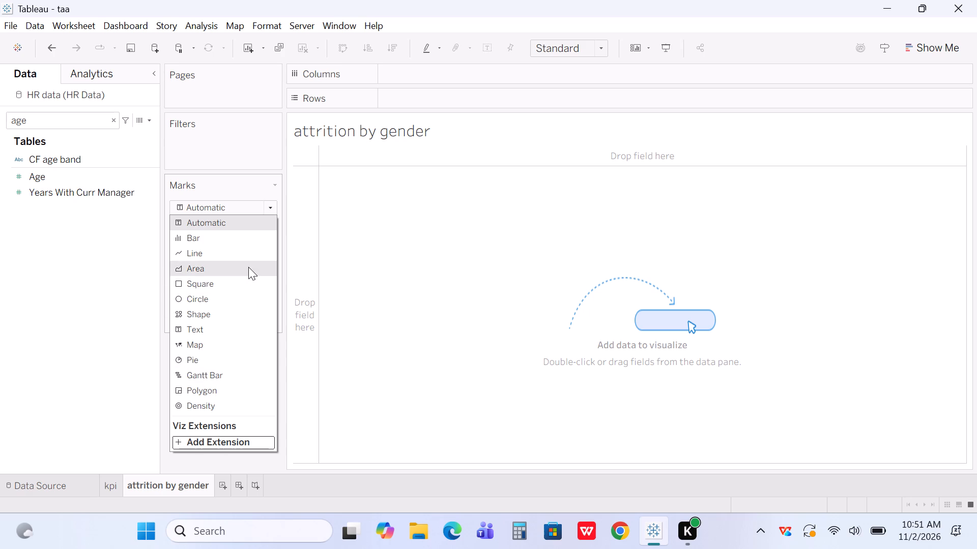
pyautogui.click(112, 118)
pyautogui.write('geb')
pyautogui.press('BackSpace')
pyautogui.press('n')
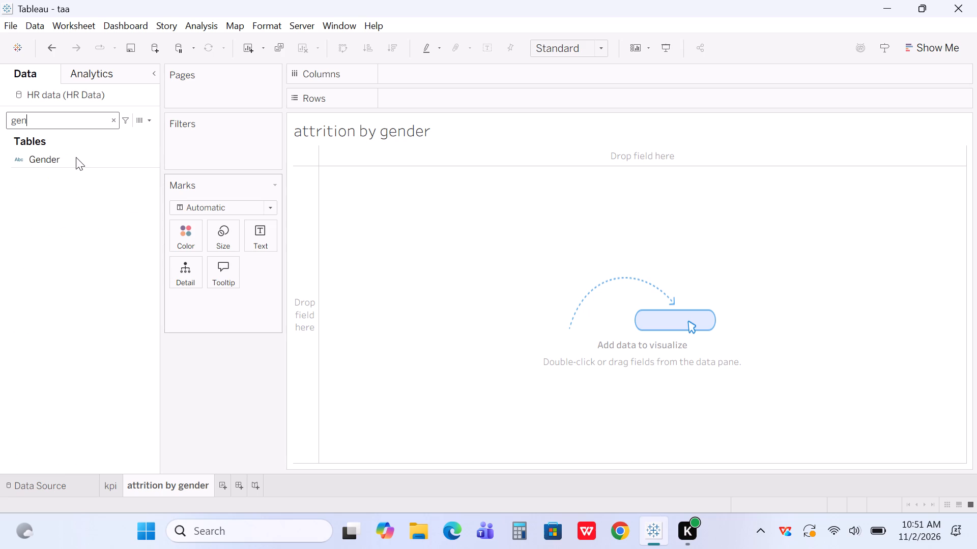
pyautogui.moveTo(74, 162); pyautogui.dragTo(433, 101)
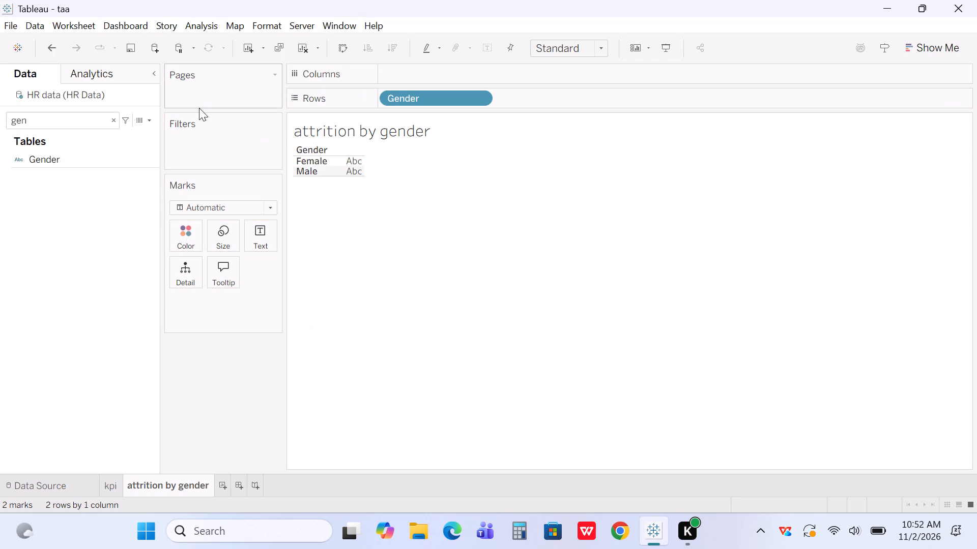
# Clear the field search and place attrition count on Columns to chart it by gender.
pyautogui.click(56, 121)
pyautogui.press('BackSpace')
pyautogui.press('BackSpace')
pyautogui.press('BackSpace')
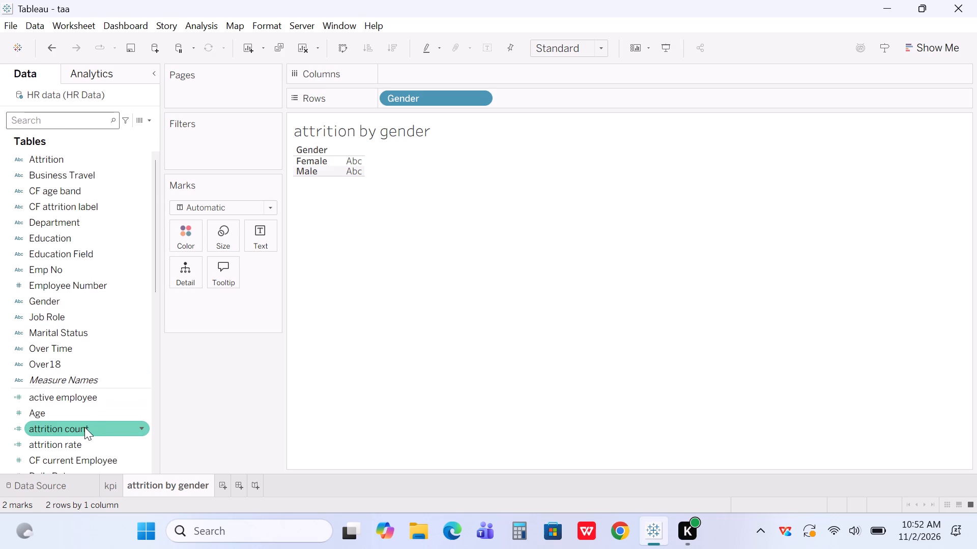
pyautogui.moveTo(84, 427); pyautogui.dragTo(507, 112)
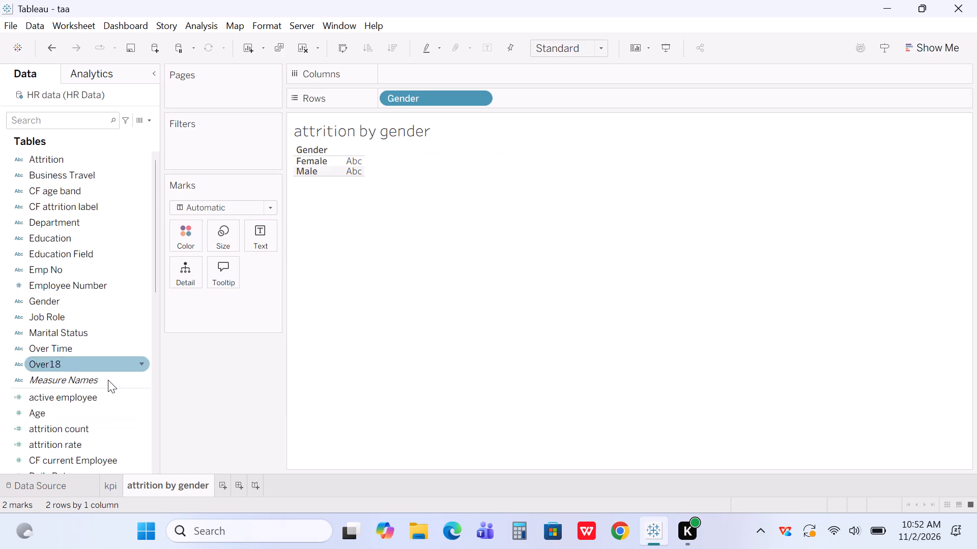
pyautogui.moveTo(91, 431); pyautogui.dragTo(542, 82)
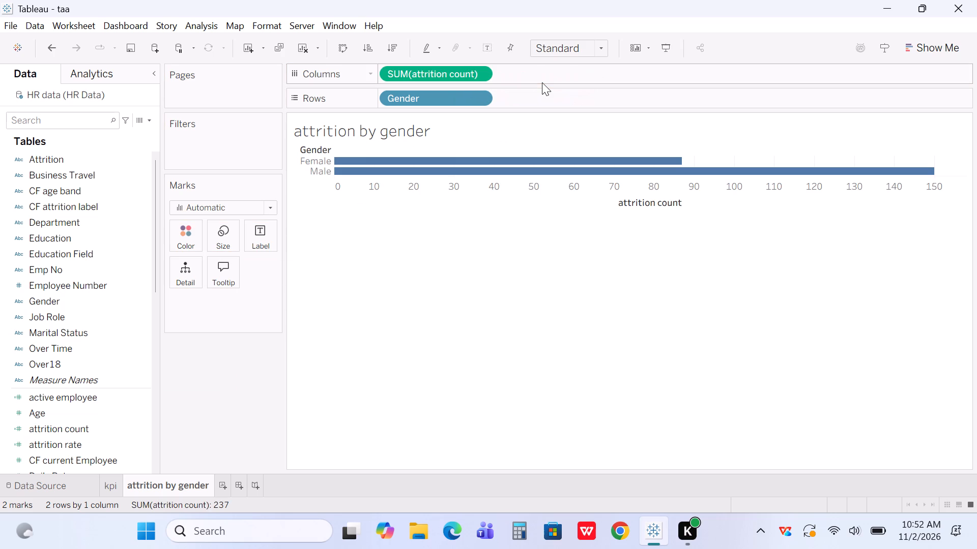
# Set the attrition by gender chart's fit to Entire View.
pyautogui.click(601, 45)
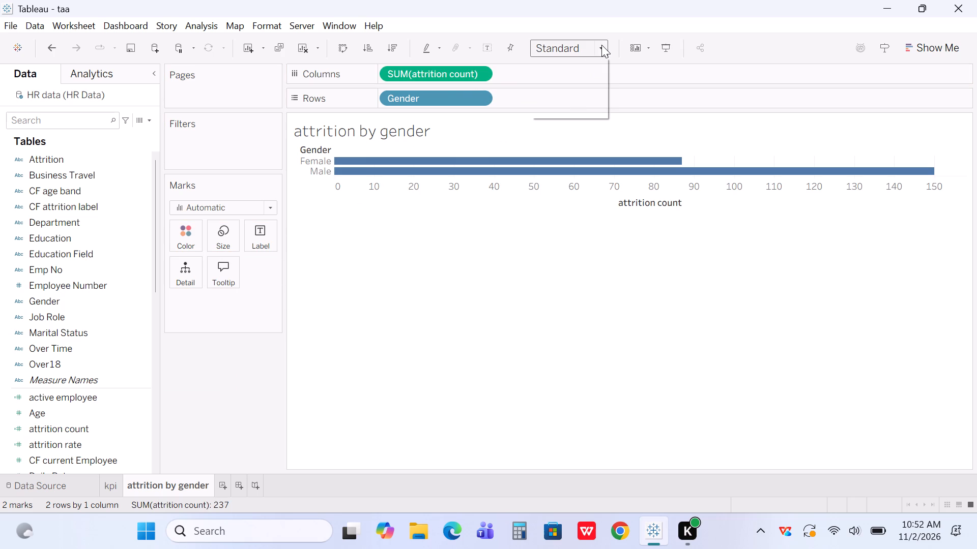
pyautogui.click(554, 112)
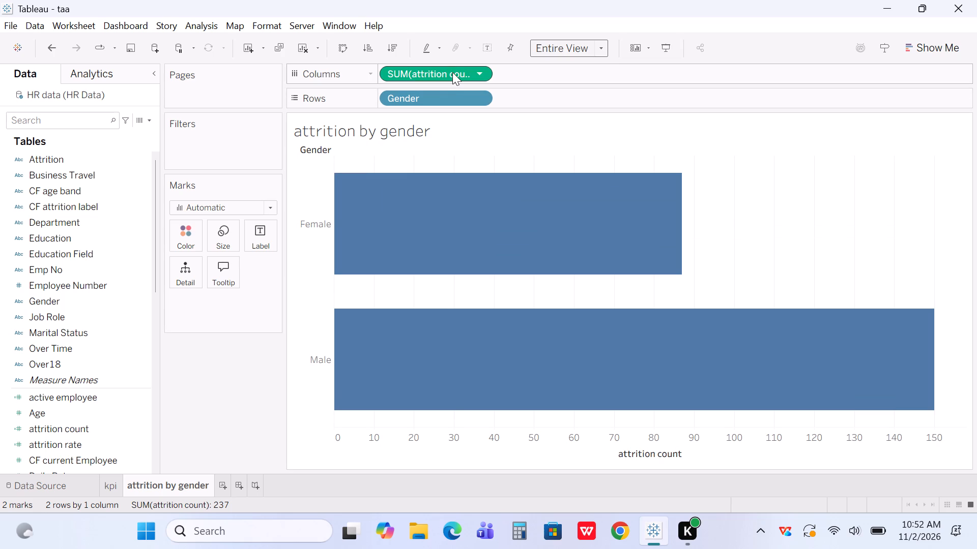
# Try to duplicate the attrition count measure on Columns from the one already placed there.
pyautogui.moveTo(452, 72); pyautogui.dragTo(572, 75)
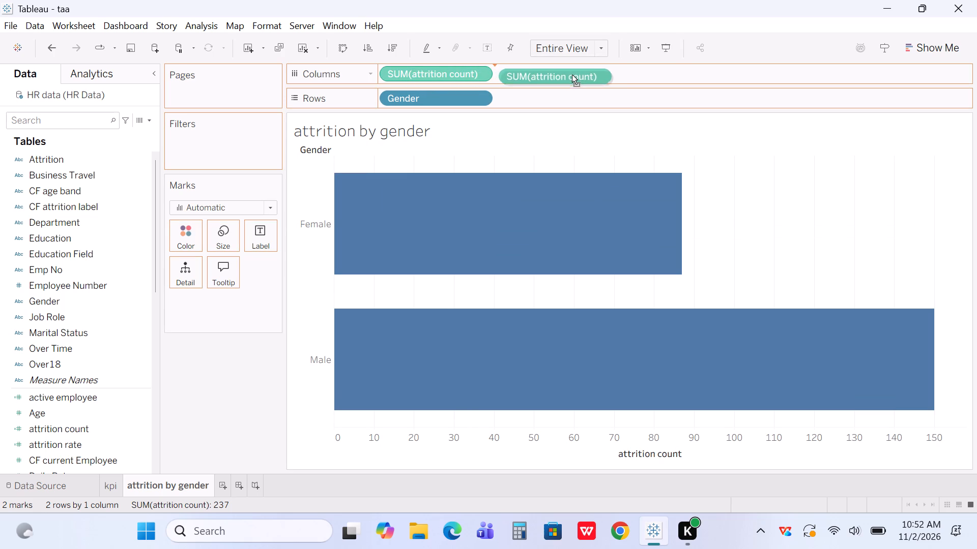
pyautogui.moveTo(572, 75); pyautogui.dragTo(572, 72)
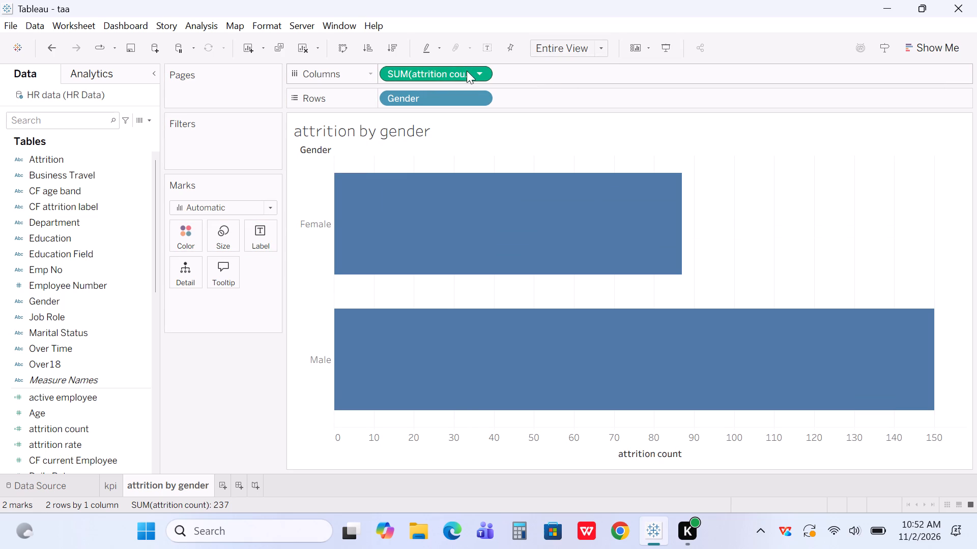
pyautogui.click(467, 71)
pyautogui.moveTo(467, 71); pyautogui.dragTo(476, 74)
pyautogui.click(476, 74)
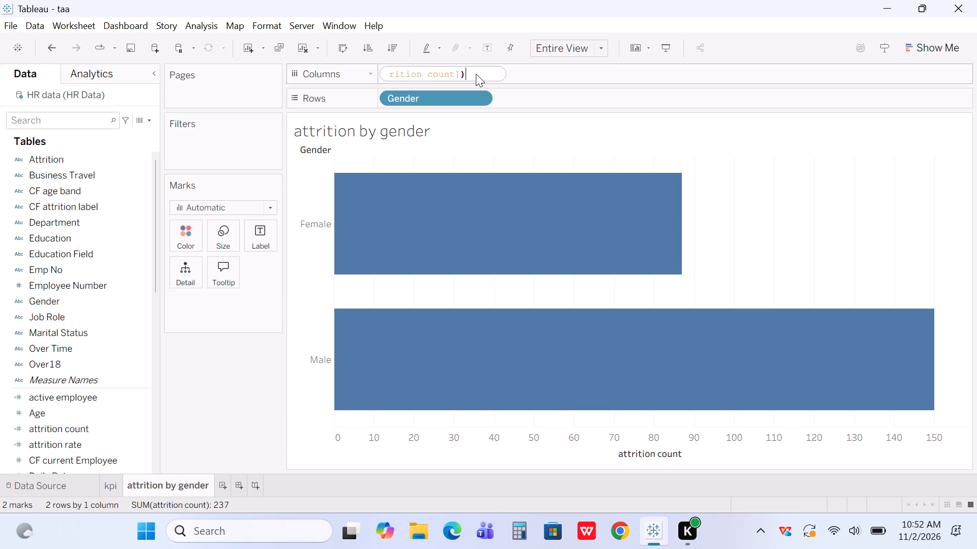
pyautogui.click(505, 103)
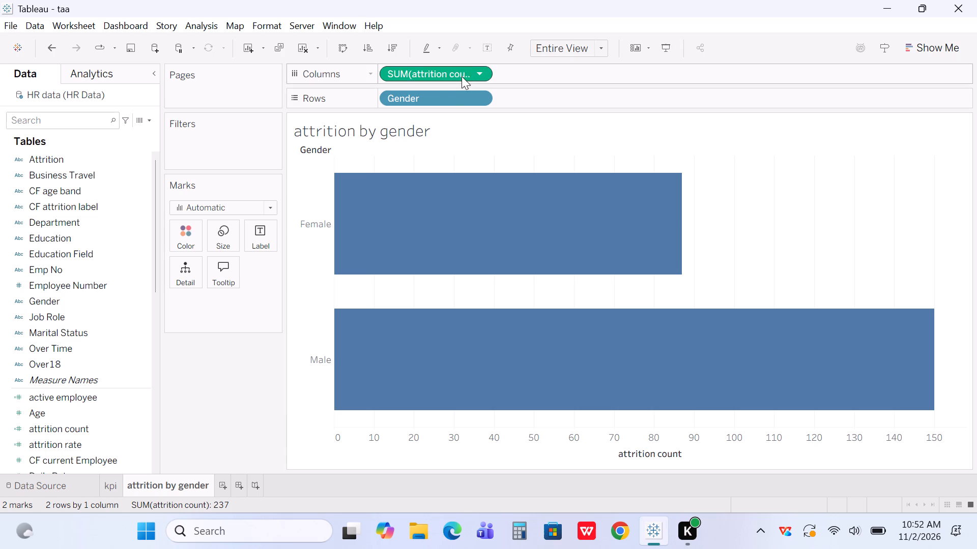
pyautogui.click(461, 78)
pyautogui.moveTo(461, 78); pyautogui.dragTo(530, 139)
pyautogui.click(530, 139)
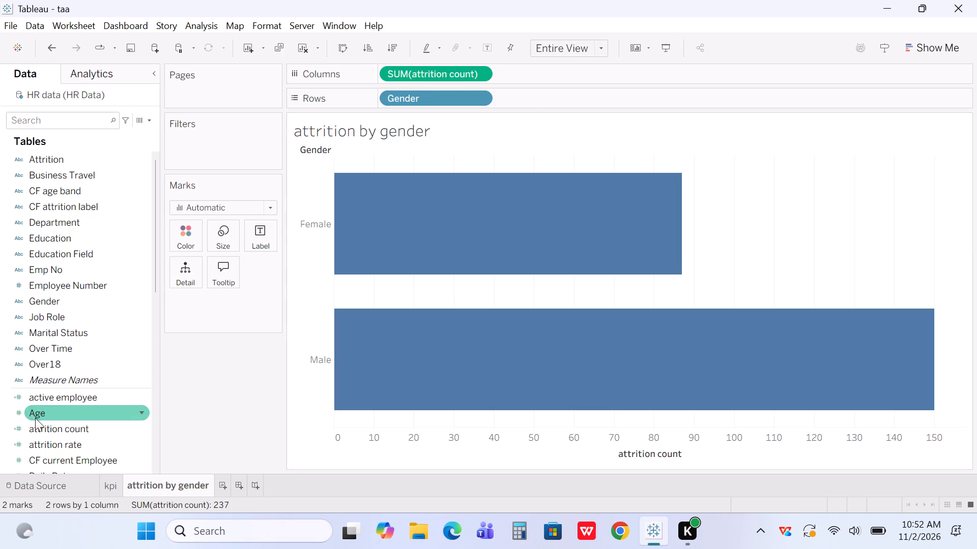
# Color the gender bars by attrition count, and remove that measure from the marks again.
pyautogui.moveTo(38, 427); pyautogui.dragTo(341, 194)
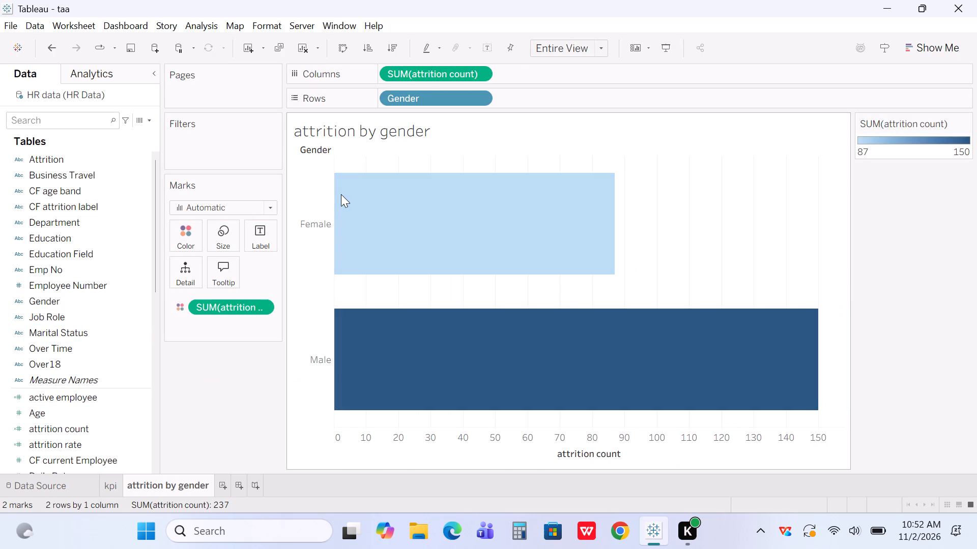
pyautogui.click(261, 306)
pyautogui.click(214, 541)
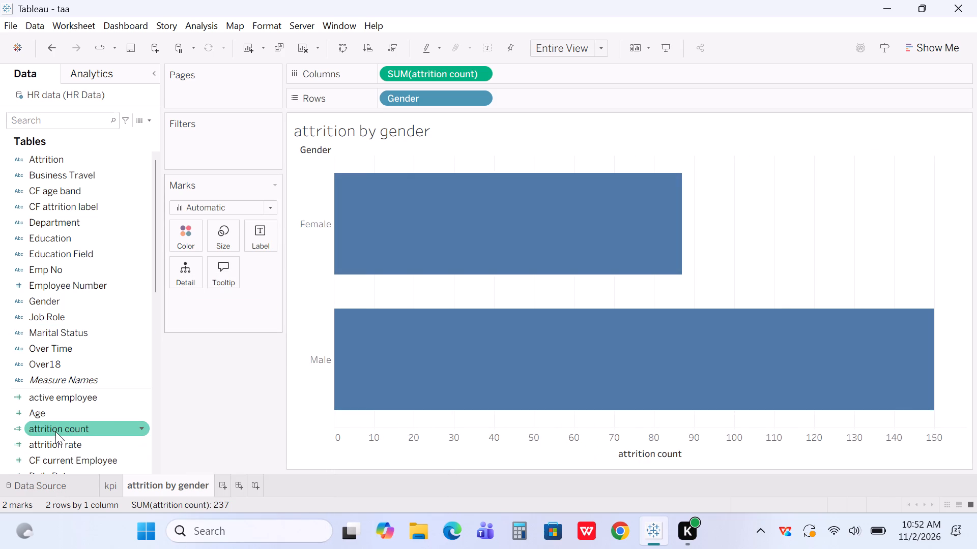
# Add attrition count to Columns a second time, and remove the extra copy placed on Rows.
pyautogui.click(55, 431)
pyautogui.moveTo(55, 431); pyautogui.dragTo(429, 221)
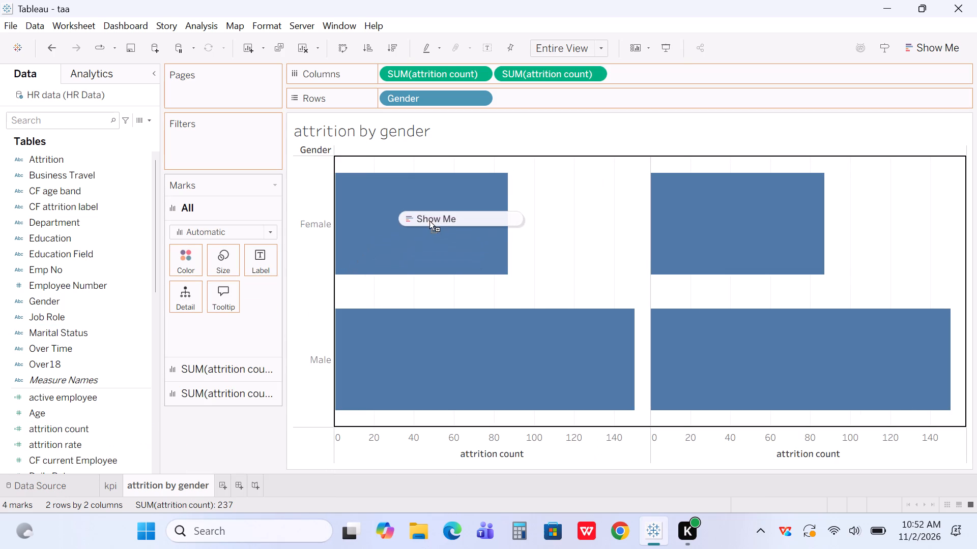
pyautogui.moveTo(429, 221); pyautogui.dragTo(492, 93)
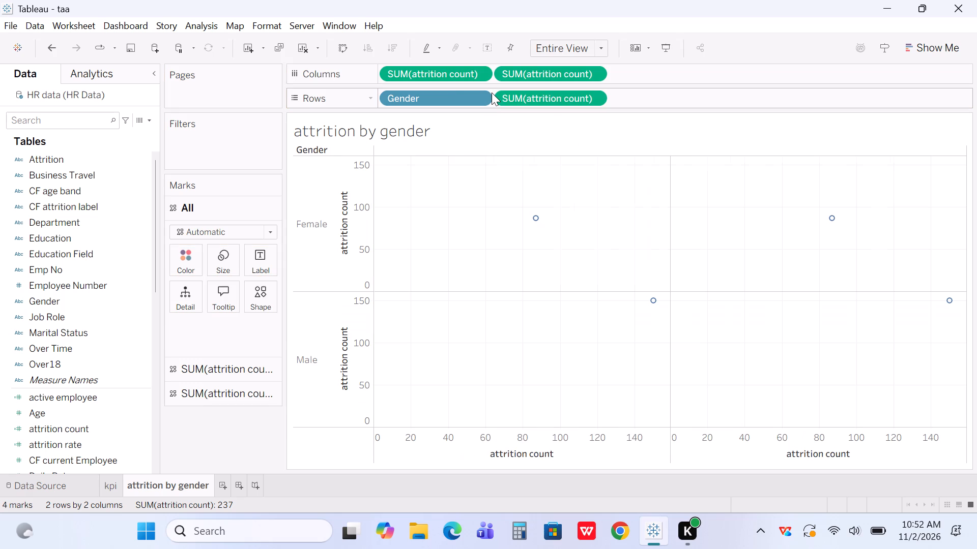
pyautogui.click(597, 96)
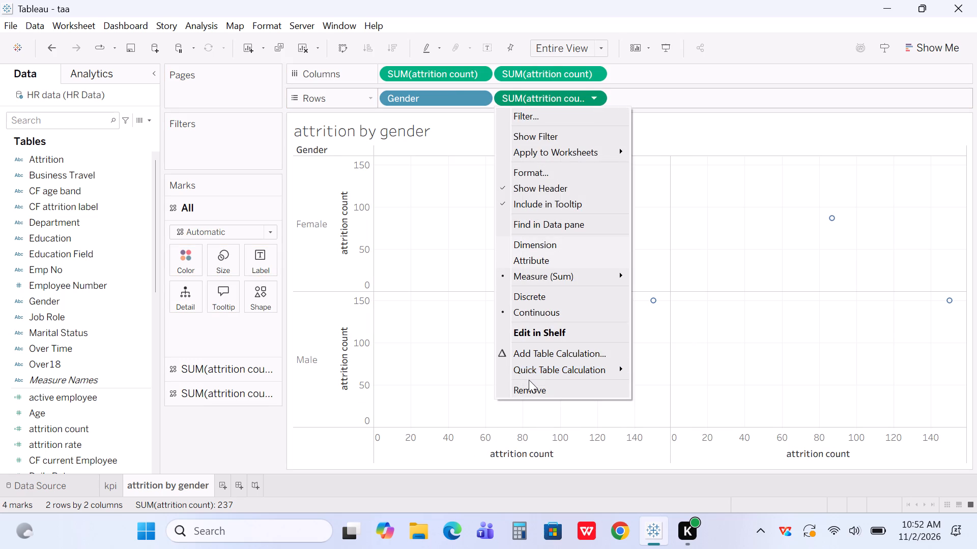
pyautogui.click(529, 382)
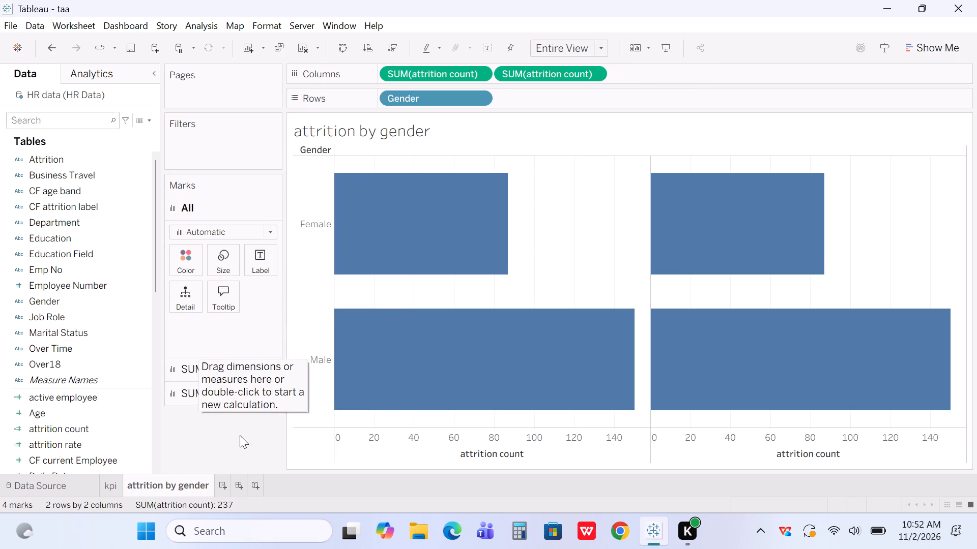
# Set the mark type of the second attrition count measure to Circle.
pyautogui.click(270, 395)
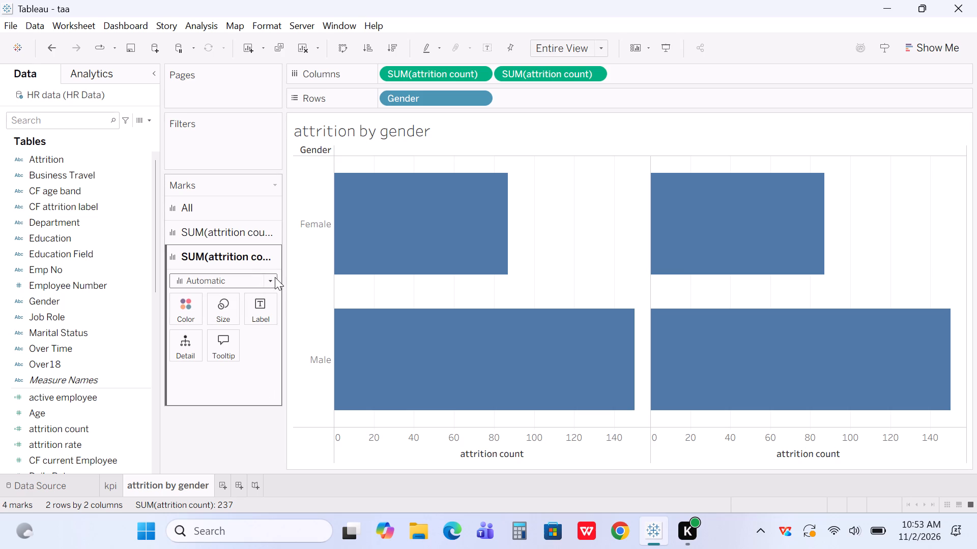
pyautogui.click(273, 278)
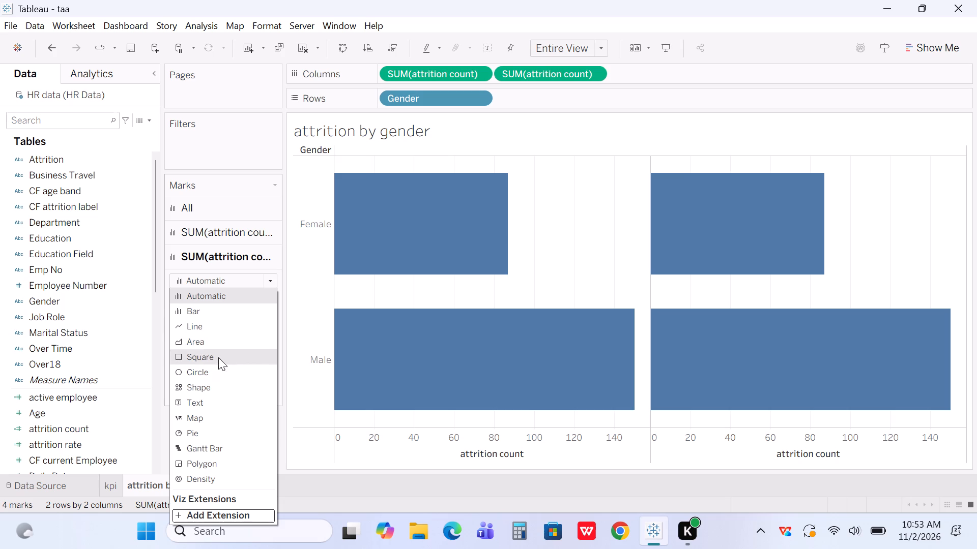
pyautogui.click(216, 372)
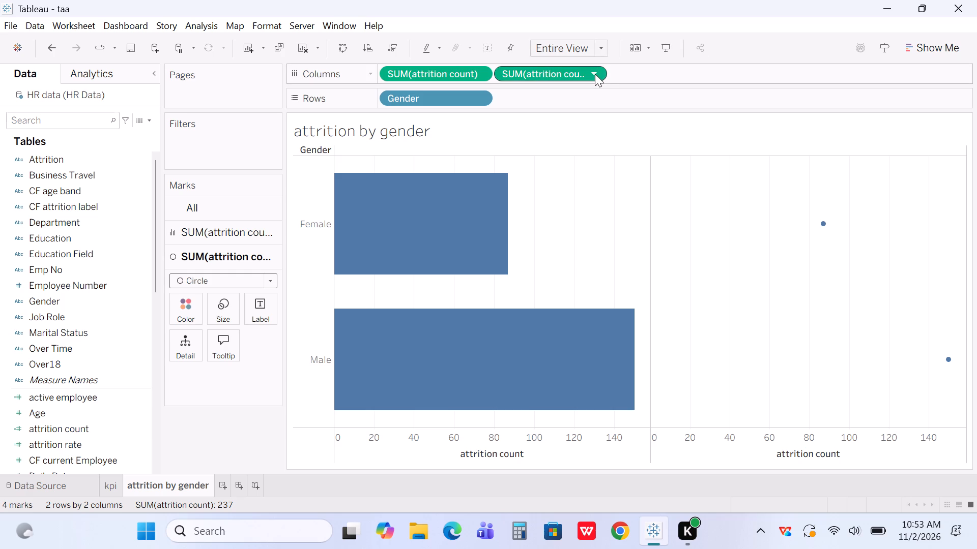
# Combine the two attrition count measures on Columns into a dual axis chart.
pyautogui.click(594, 73)
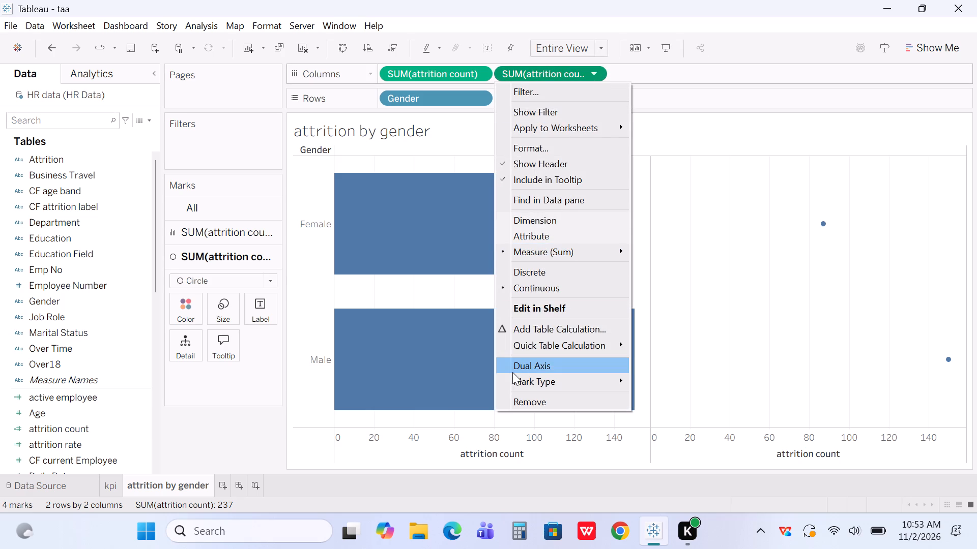
pyautogui.click(513, 365)
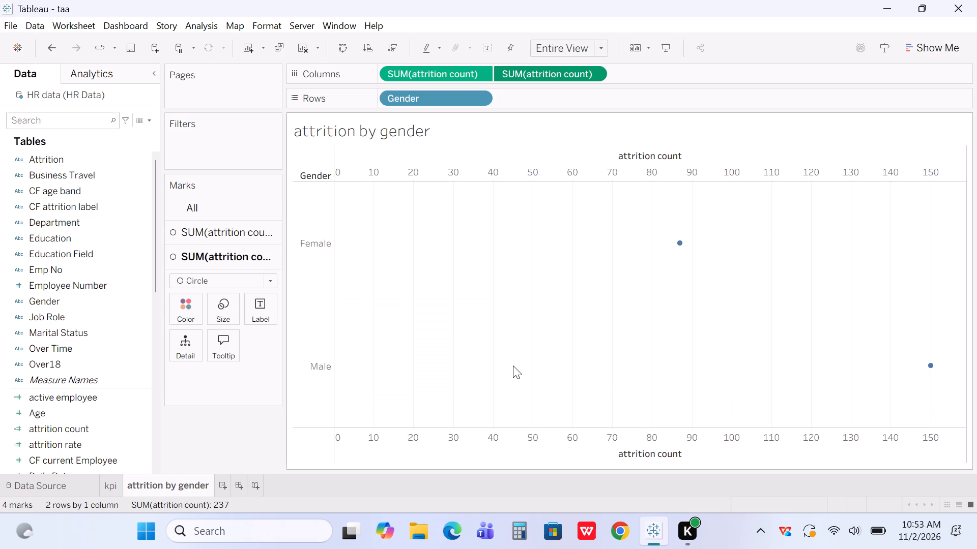
# Set the mark type of the first attrition count measure to Bar.
pyautogui.click(271, 230)
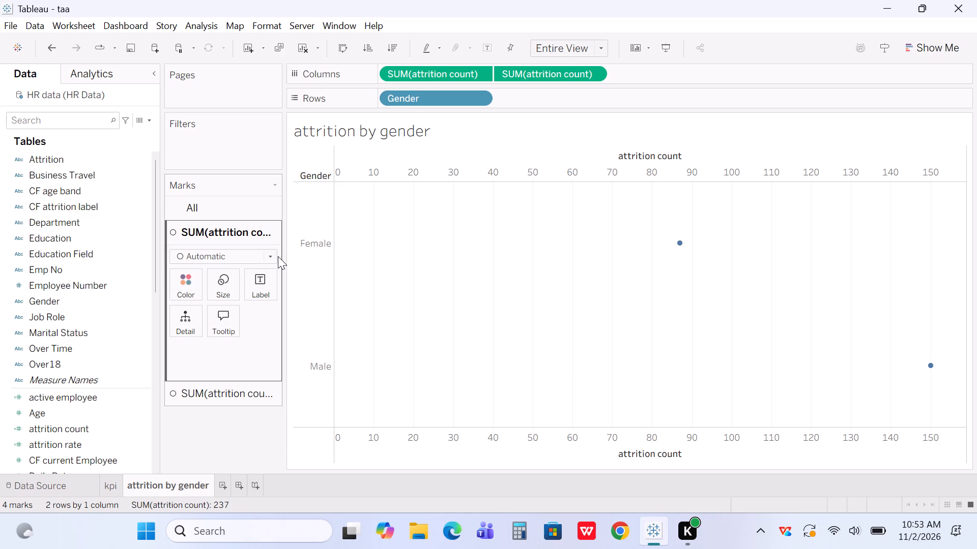
pyautogui.click(273, 256)
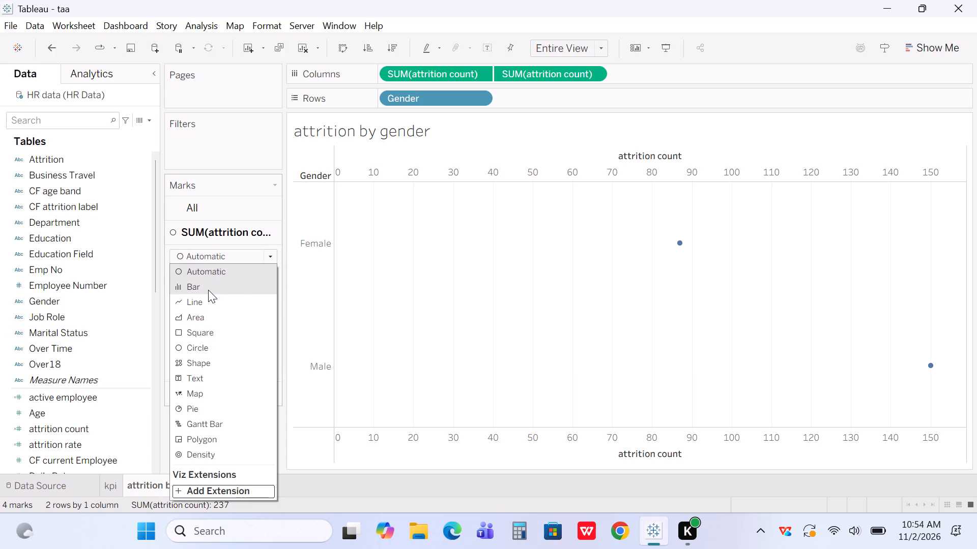
pyautogui.click(208, 289)
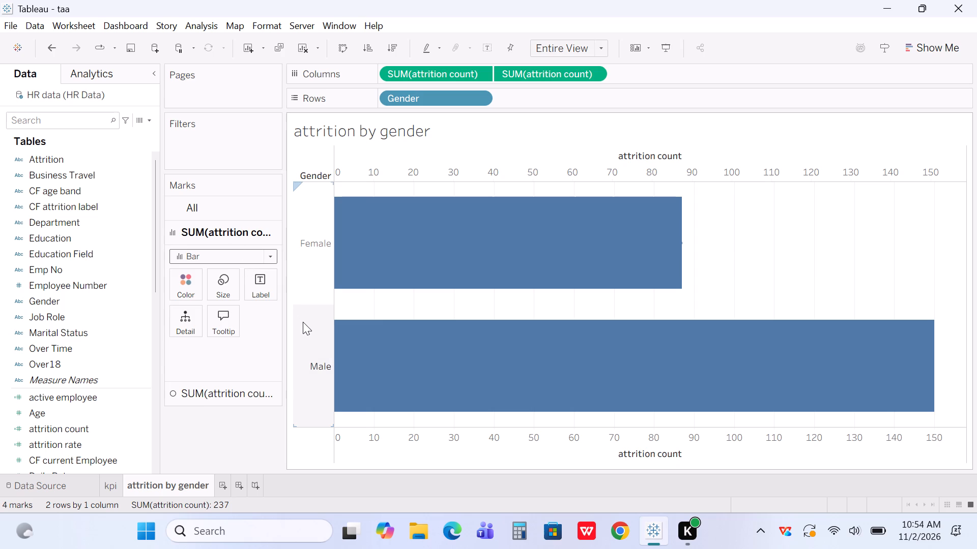
# Inspect the Female and Male marks in the dual axis chart, and clear the selection.
pyautogui.click(377, 257)
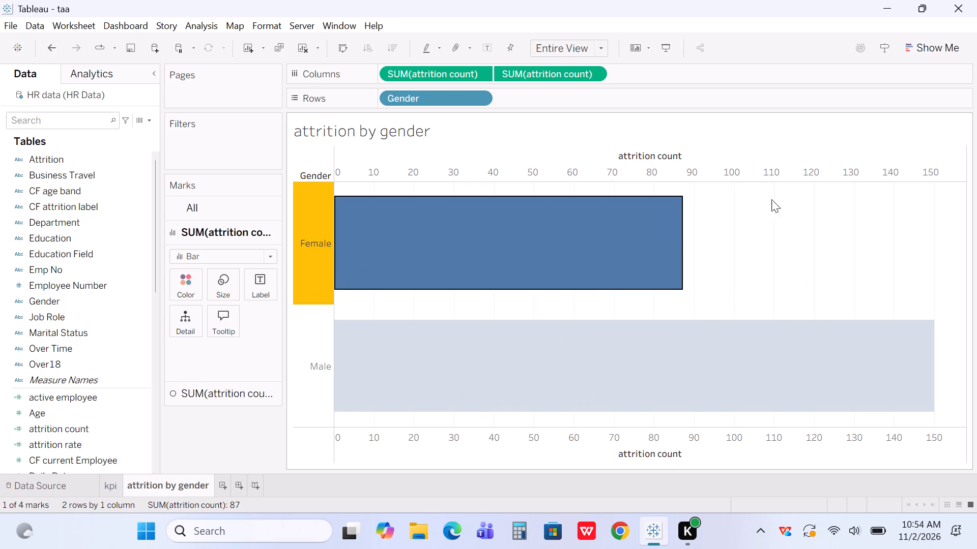
pyautogui.click(646, 366)
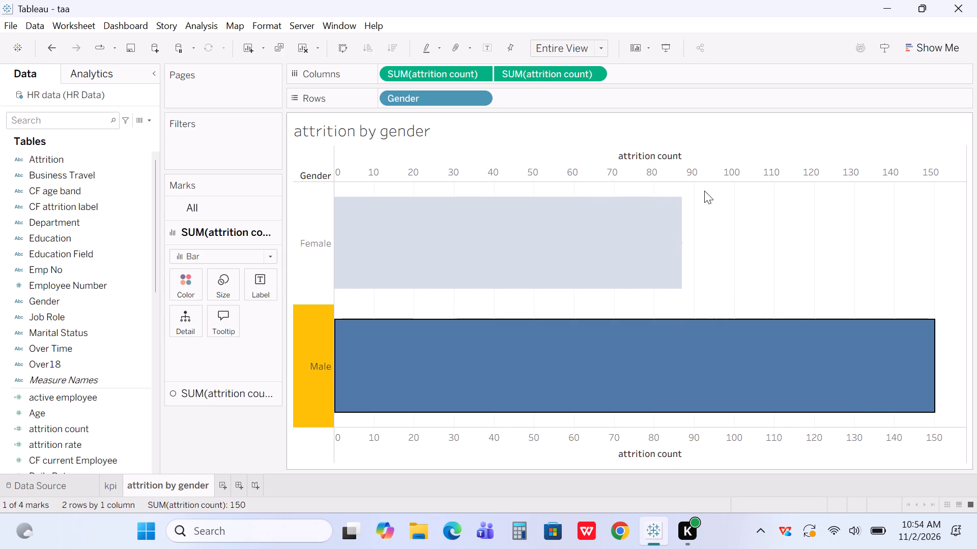
pyautogui.click(663, 191)
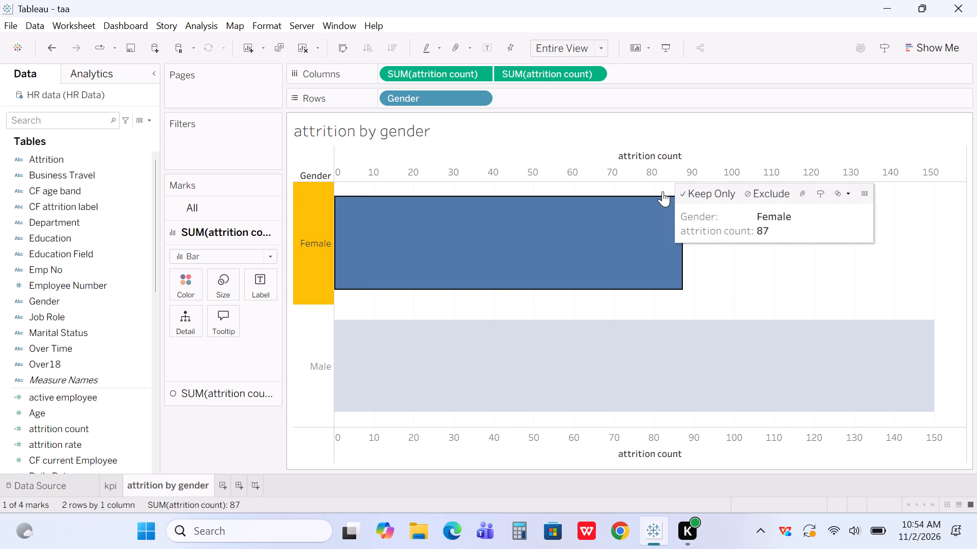
pyautogui.click(310, 230)
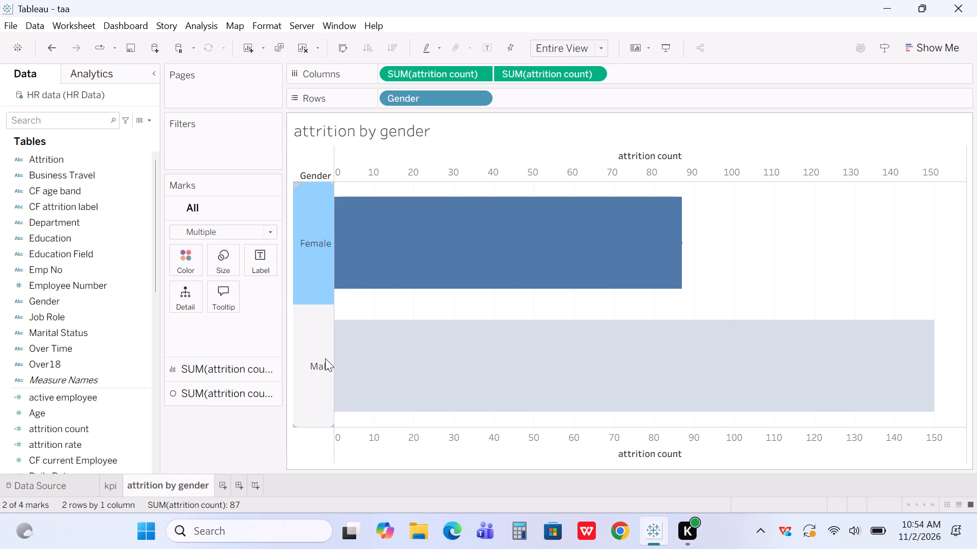
pyautogui.click(325, 358)
pyautogui.click(569, 241)
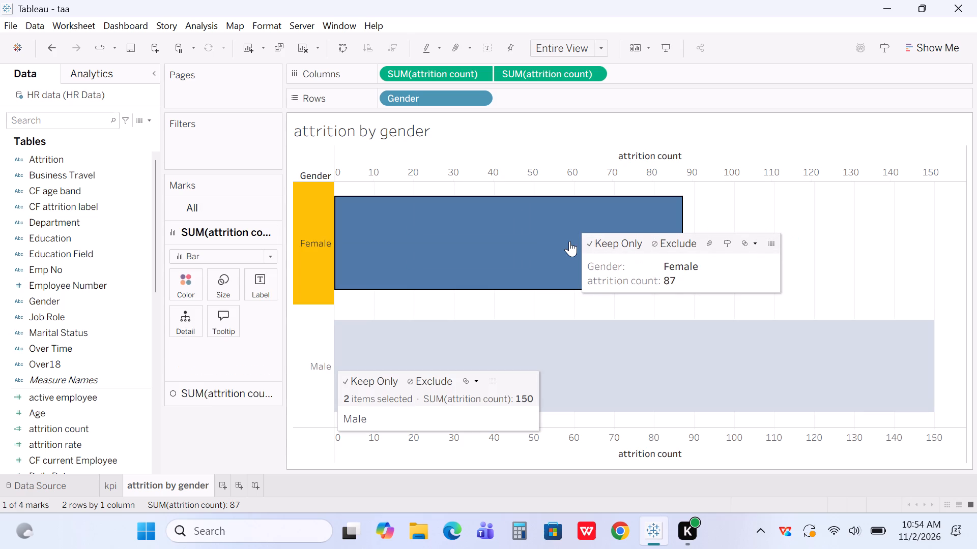
pyautogui.click(827, 245)
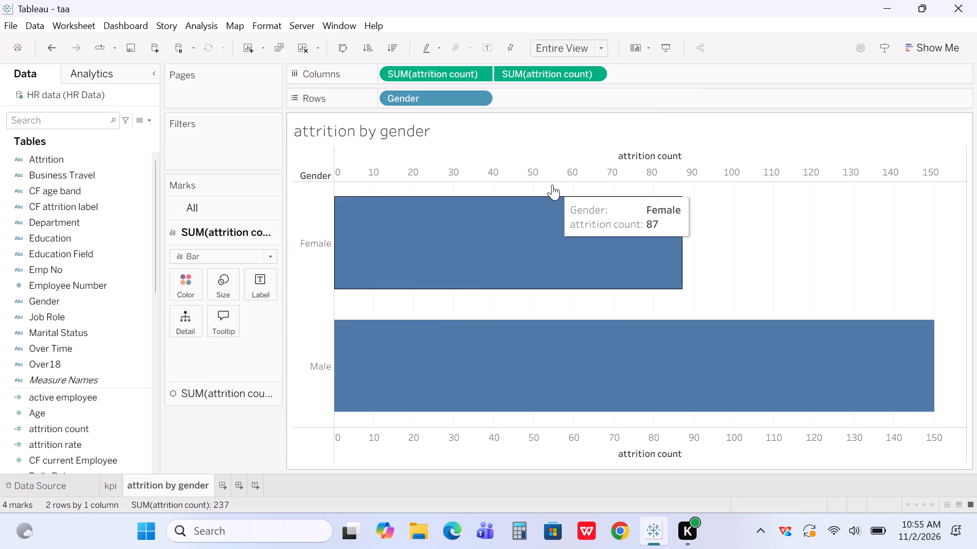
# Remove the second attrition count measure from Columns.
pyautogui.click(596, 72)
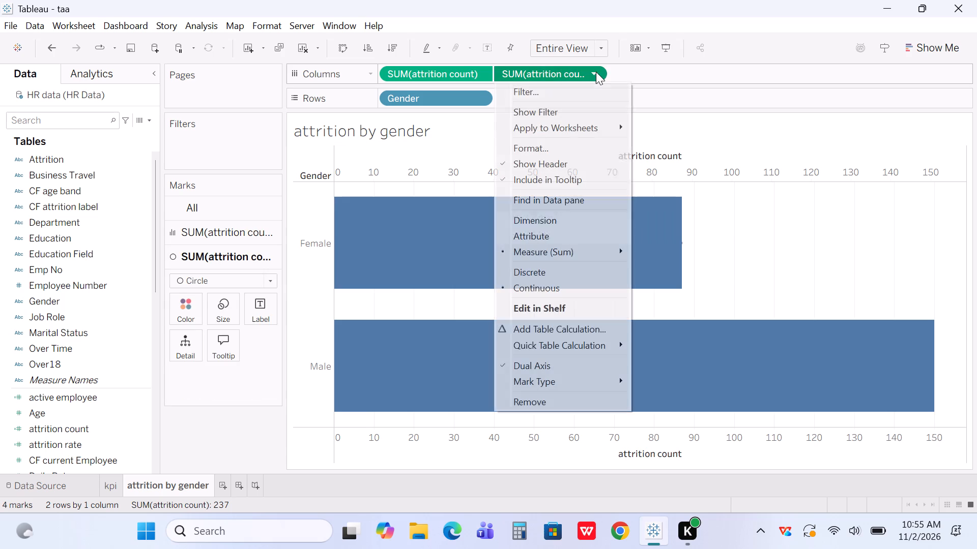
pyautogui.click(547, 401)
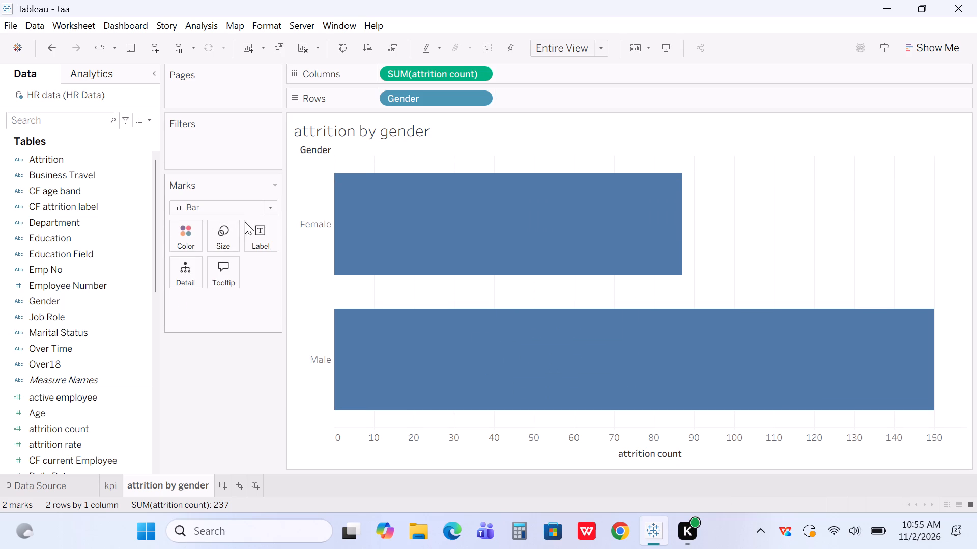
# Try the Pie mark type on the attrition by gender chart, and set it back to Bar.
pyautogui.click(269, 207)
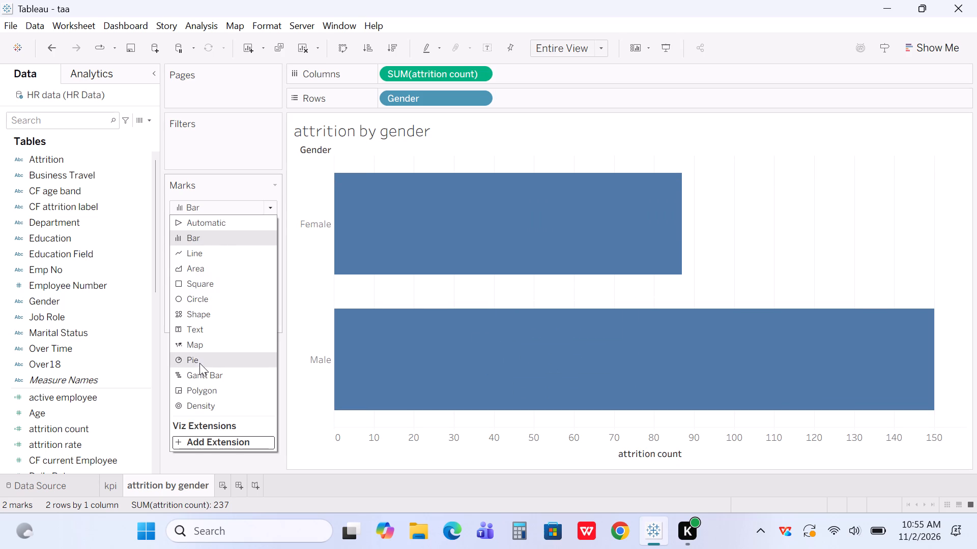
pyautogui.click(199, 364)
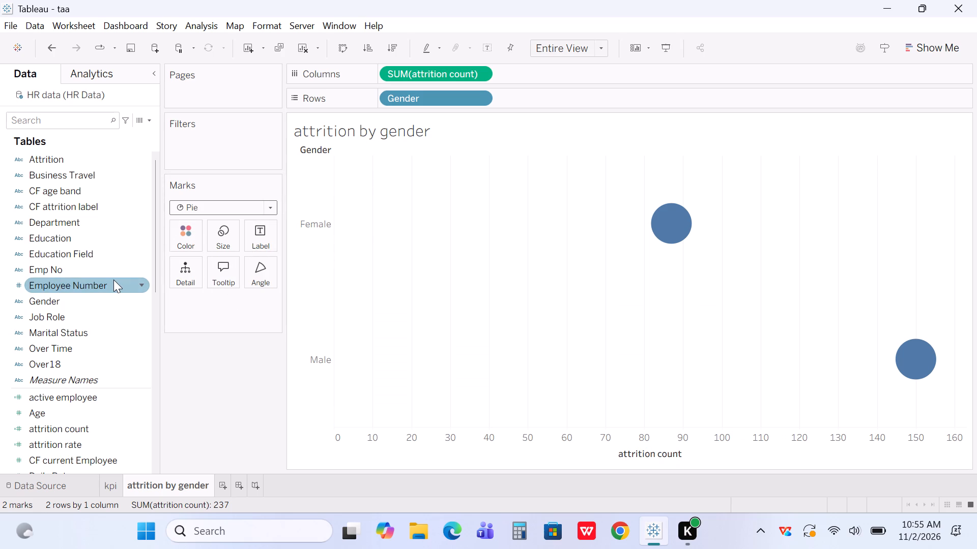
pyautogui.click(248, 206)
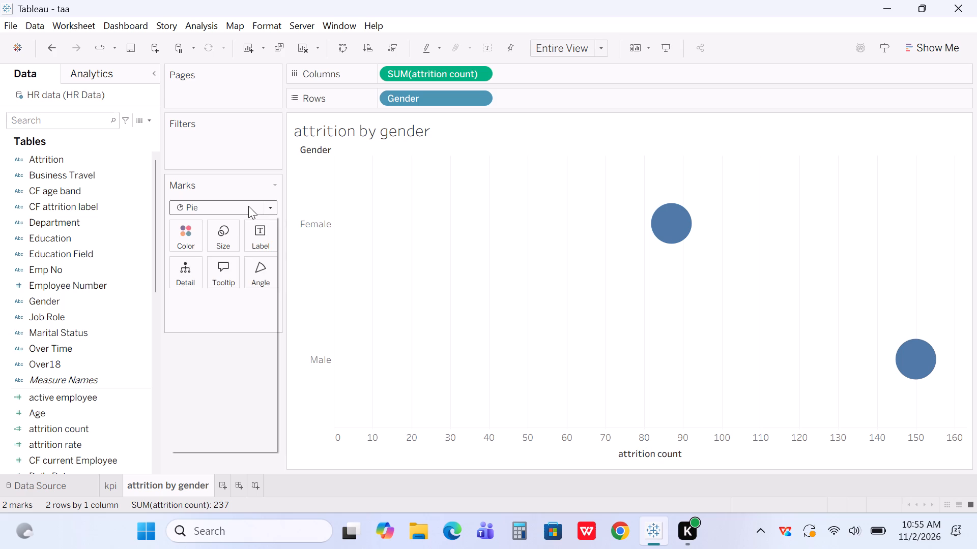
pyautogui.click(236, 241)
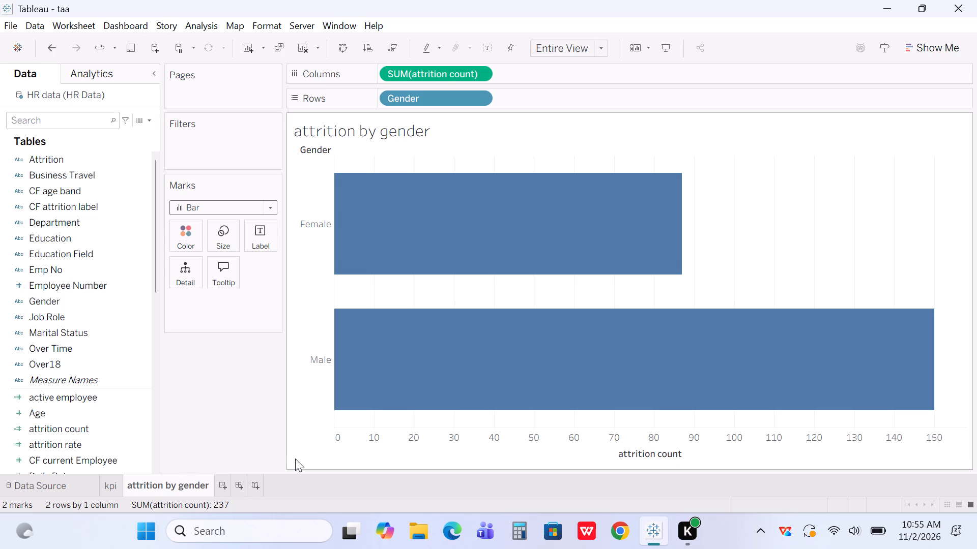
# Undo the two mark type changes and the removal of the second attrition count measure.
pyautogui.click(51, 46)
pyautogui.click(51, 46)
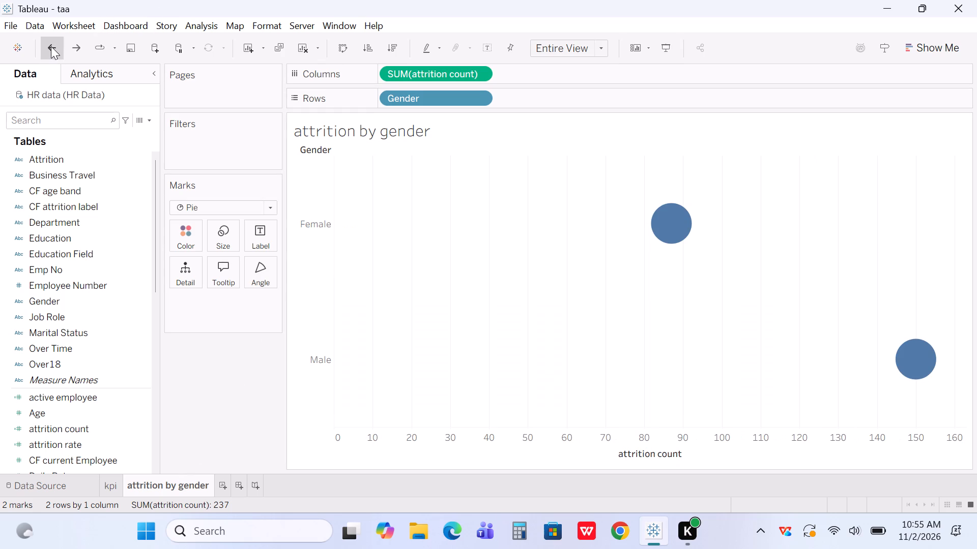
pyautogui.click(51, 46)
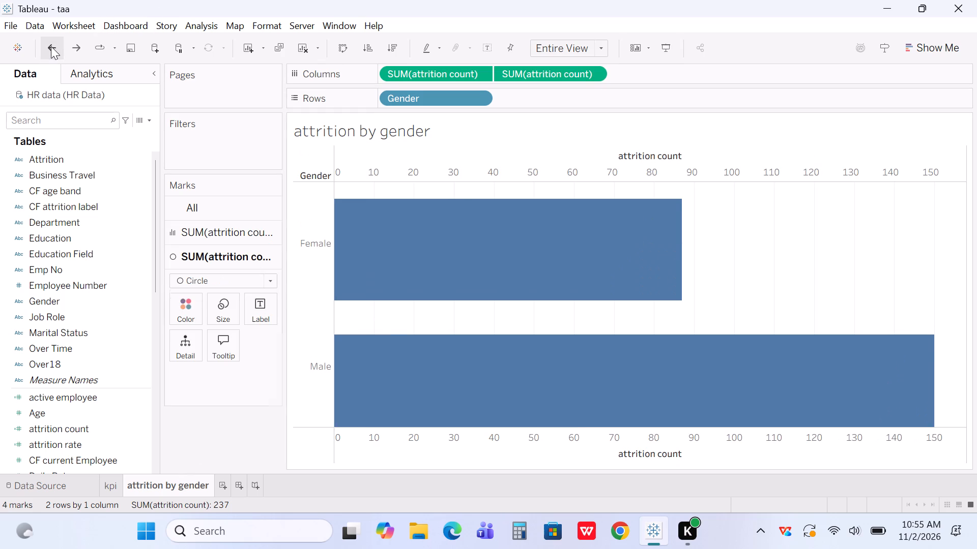
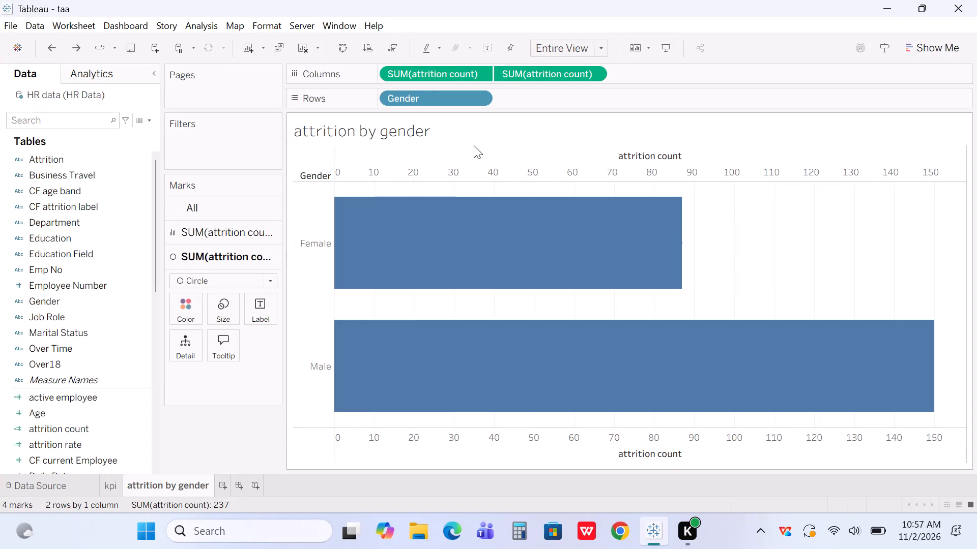
# Synchronize the two attrition count axes of the attrition by gender dual axis chart.
pyautogui.rightClick(473, 152)
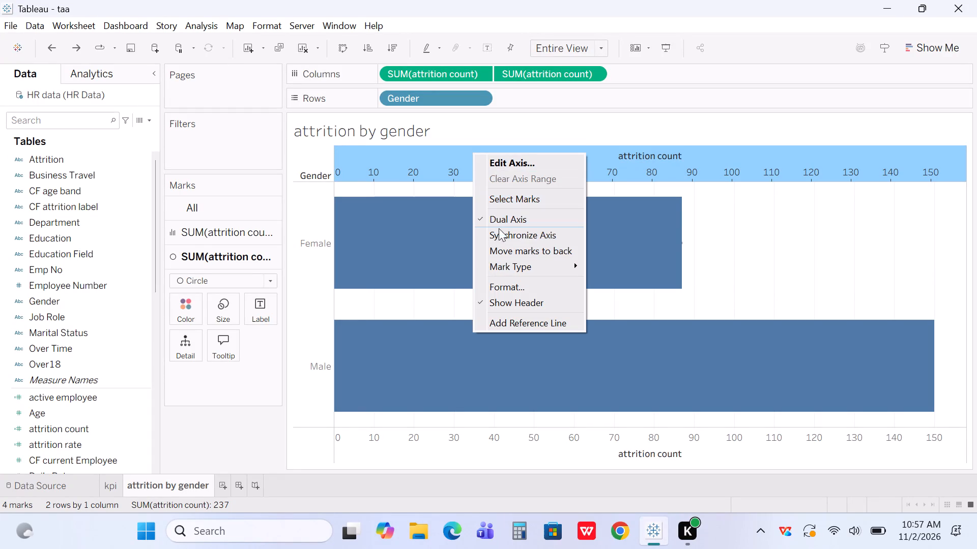
pyautogui.click(500, 238)
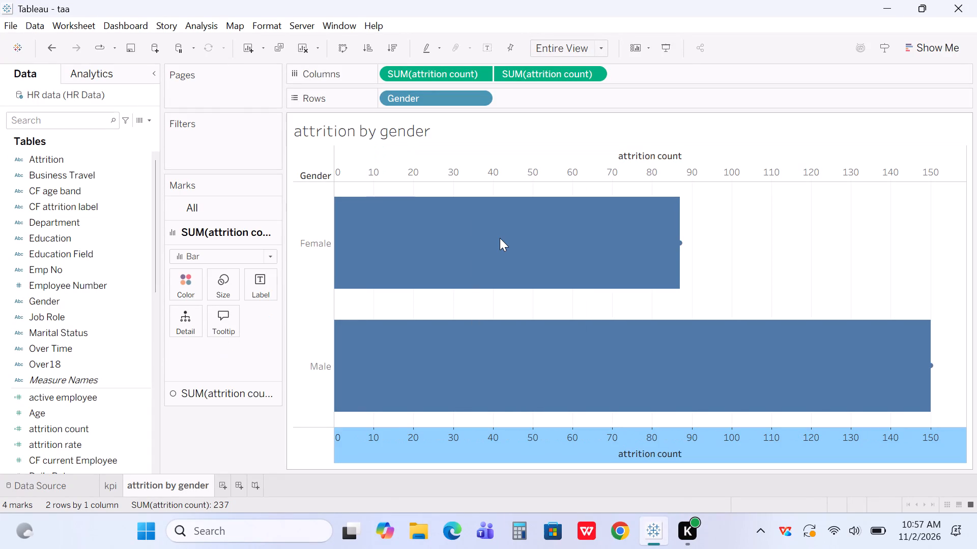
# Hide the headers of both attrition count axes in the attrition by gender chart.
pyautogui.click(494, 156)
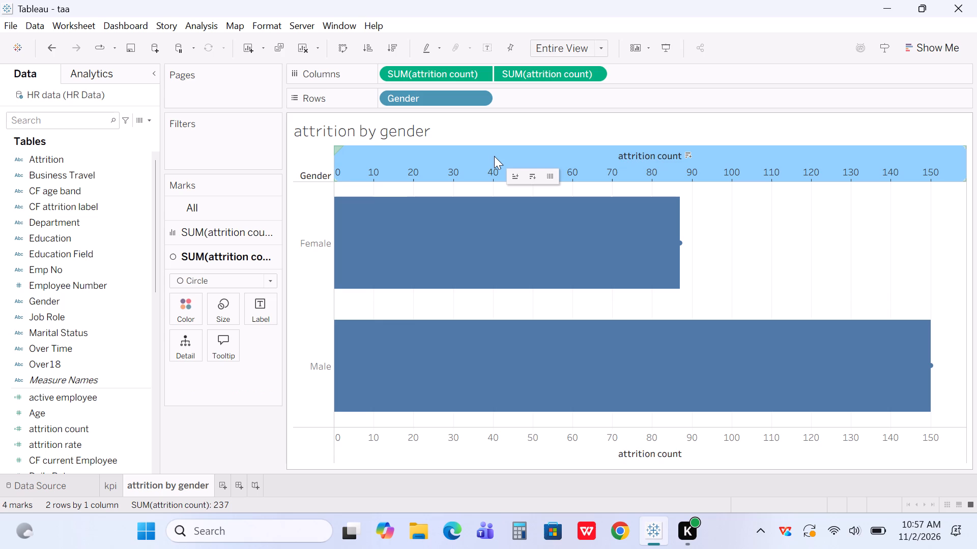
pyautogui.rightClick(494, 156)
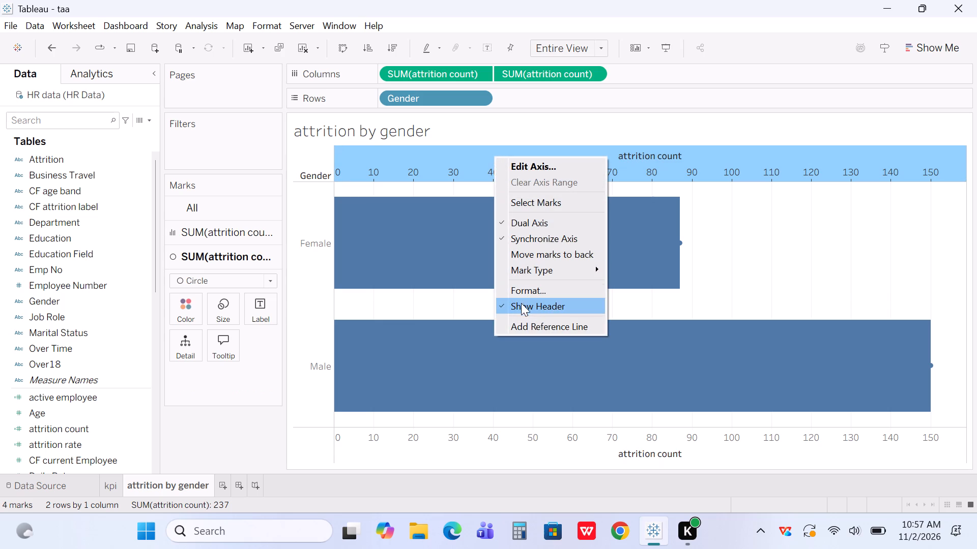
pyautogui.click(505, 304)
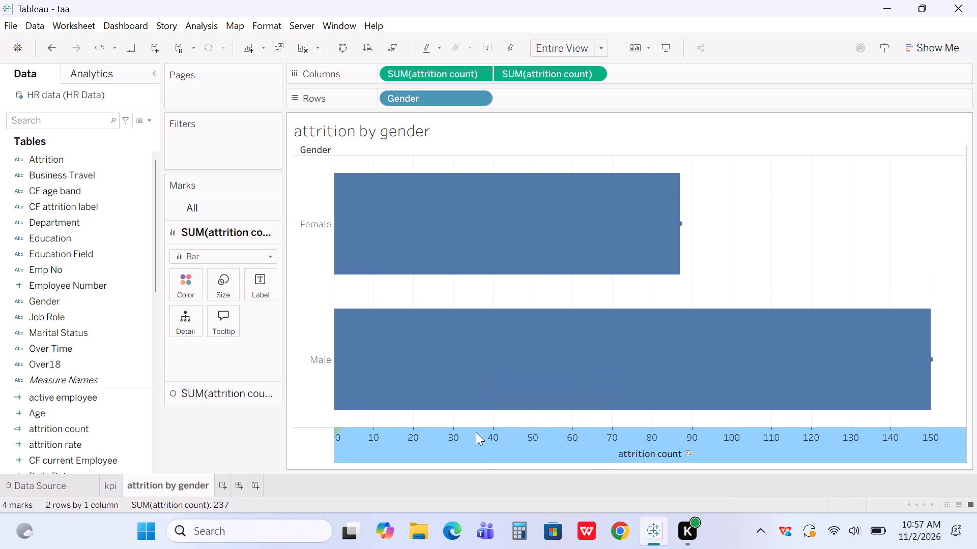
pyautogui.rightClick(473, 437)
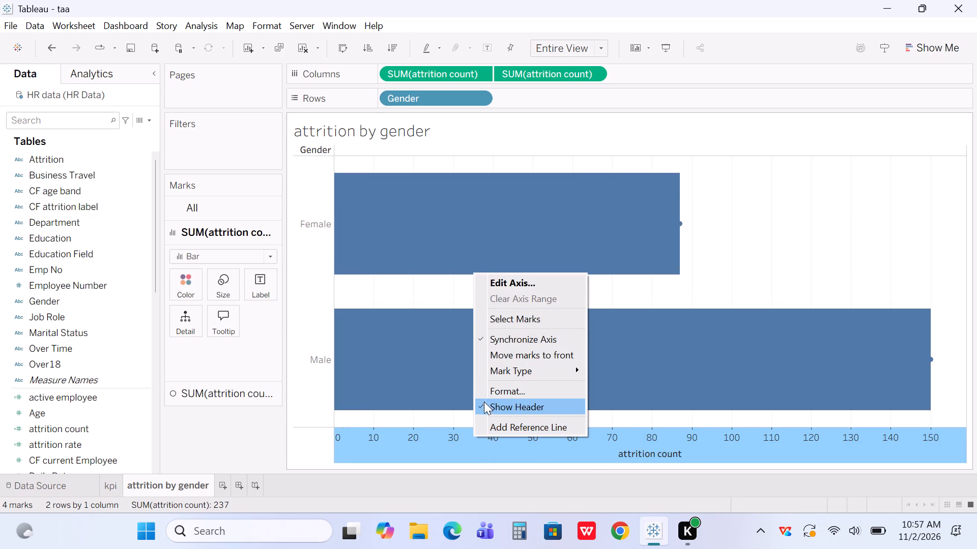
pyautogui.click(483, 405)
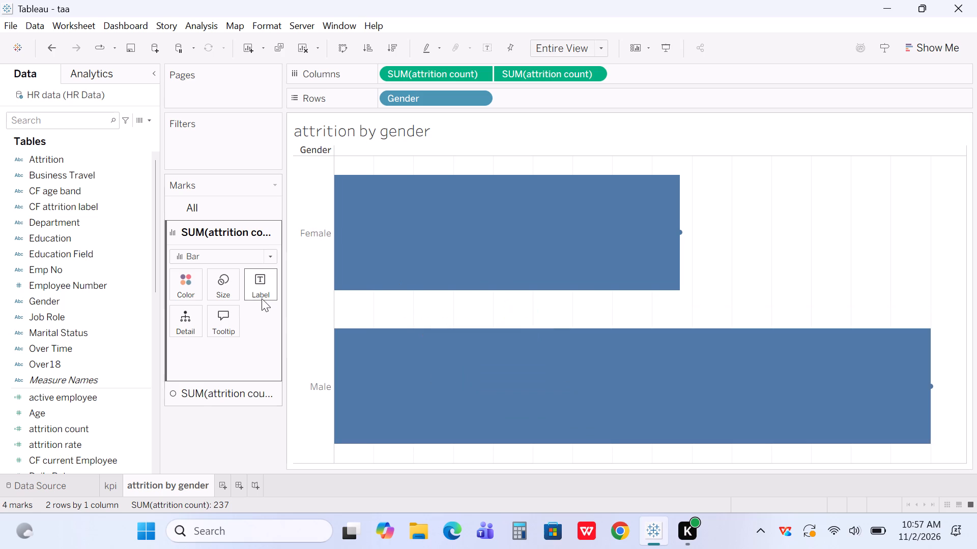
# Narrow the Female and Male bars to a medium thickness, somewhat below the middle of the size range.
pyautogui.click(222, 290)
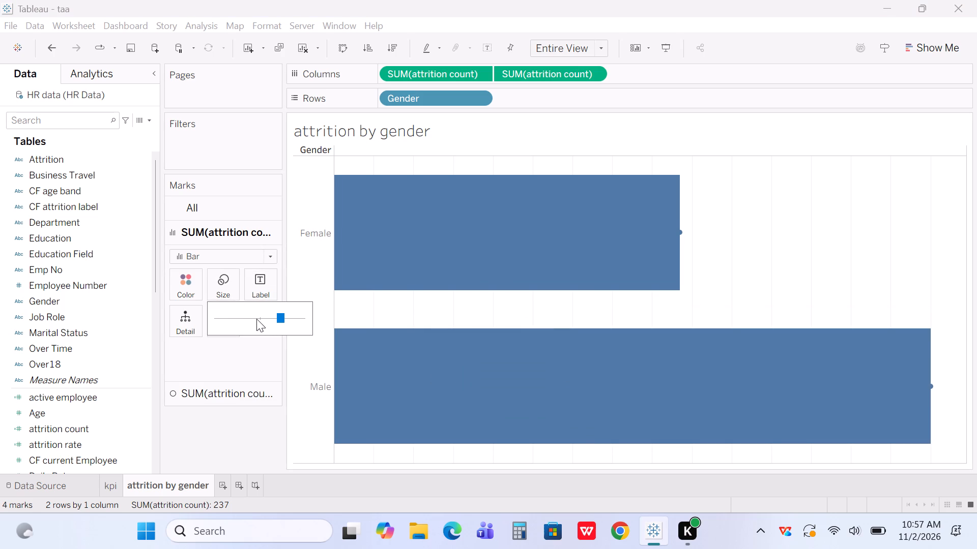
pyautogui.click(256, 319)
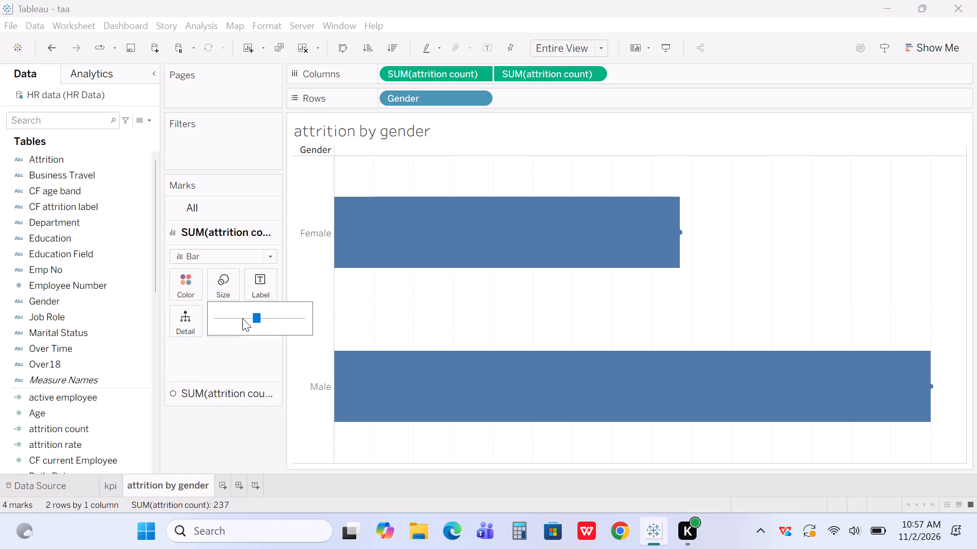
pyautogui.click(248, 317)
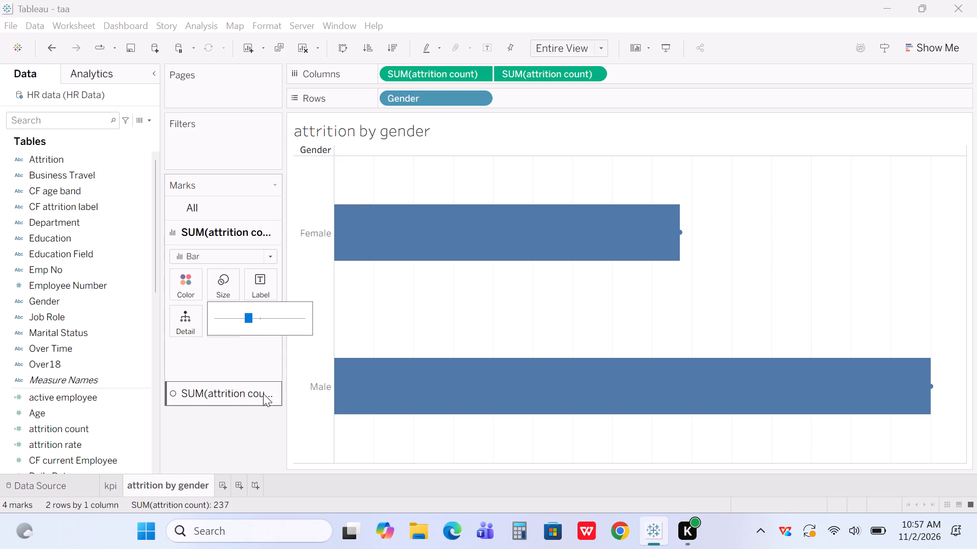
# Enlarge the circle marks of the second attrition count measure to about three quarters of the size range.
pyautogui.click(276, 392)
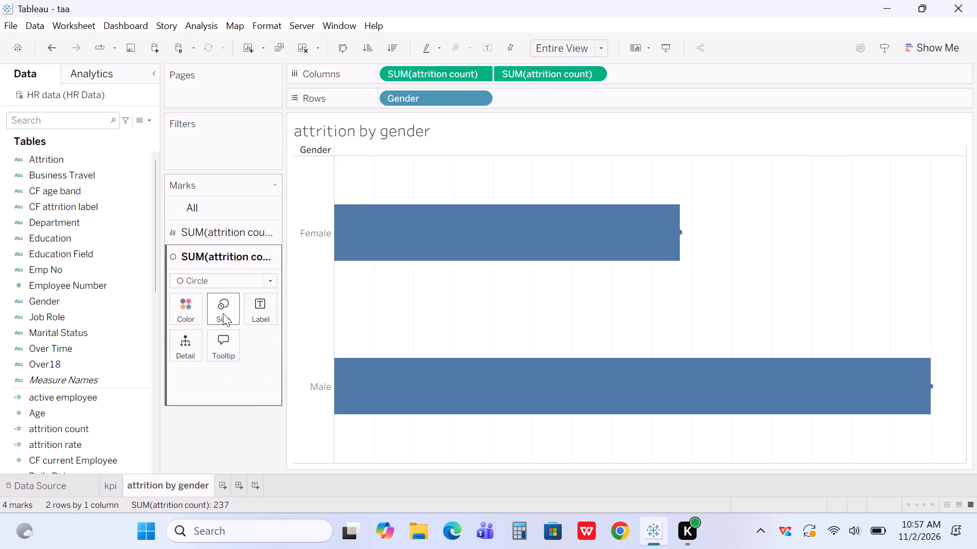
pyautogui.click(225, 317)
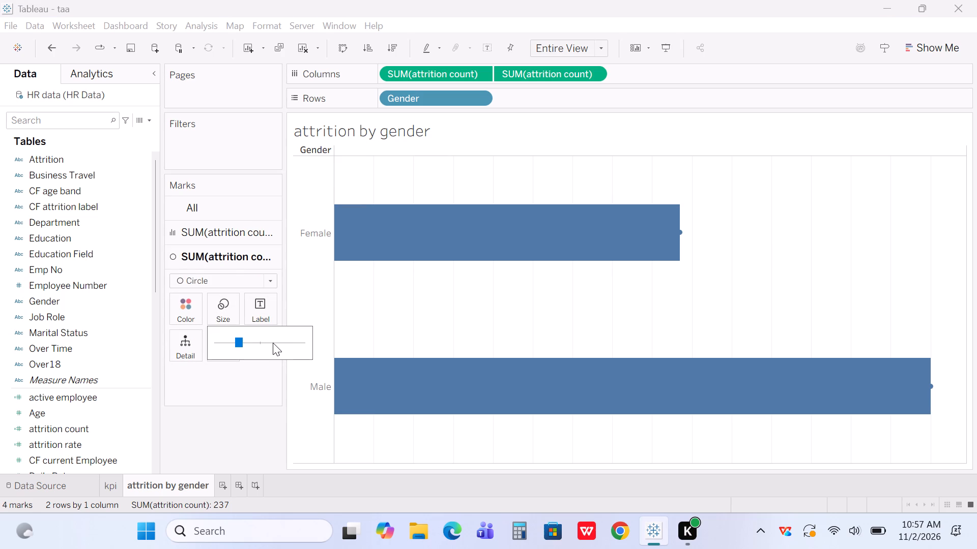
pyautogui.click(273, 343)
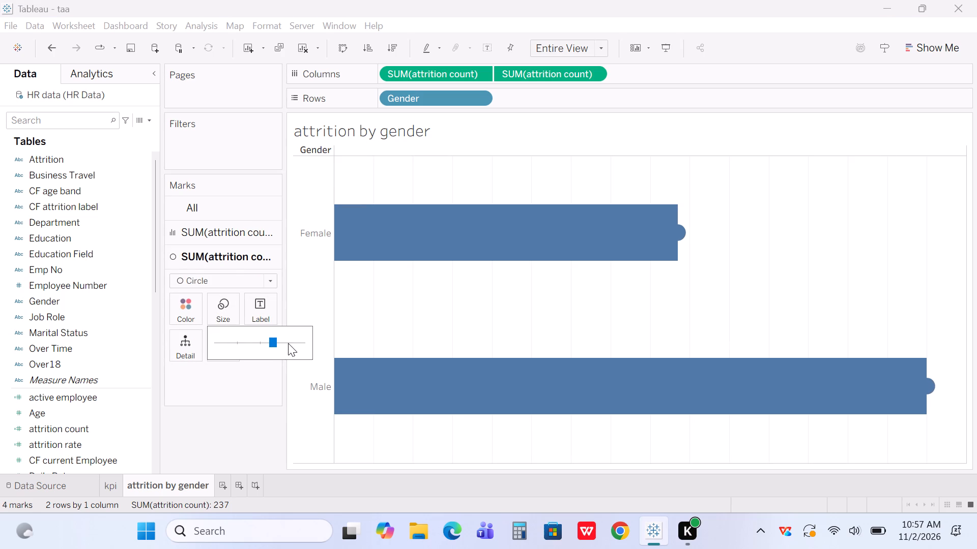
pyautogui.click(296, 343)
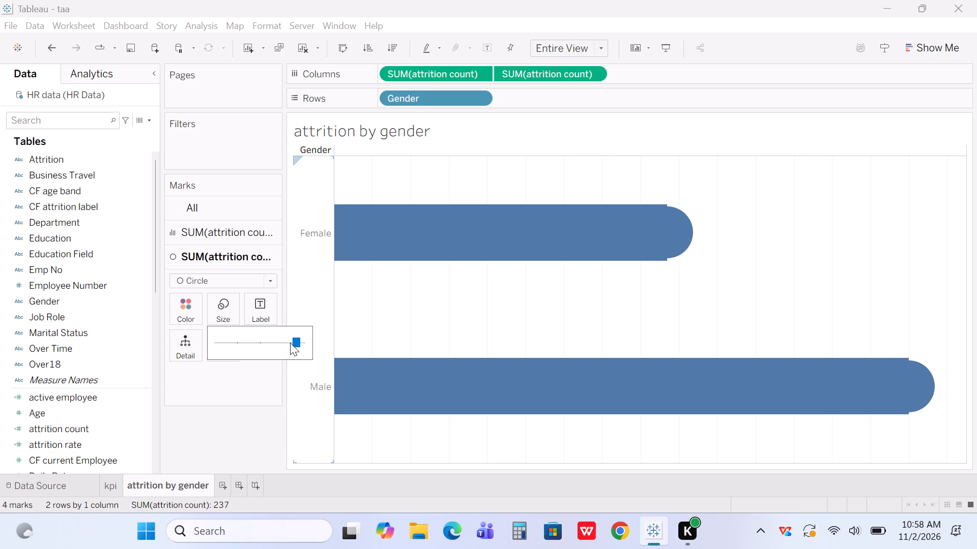
pyautogui.click(284, 343)
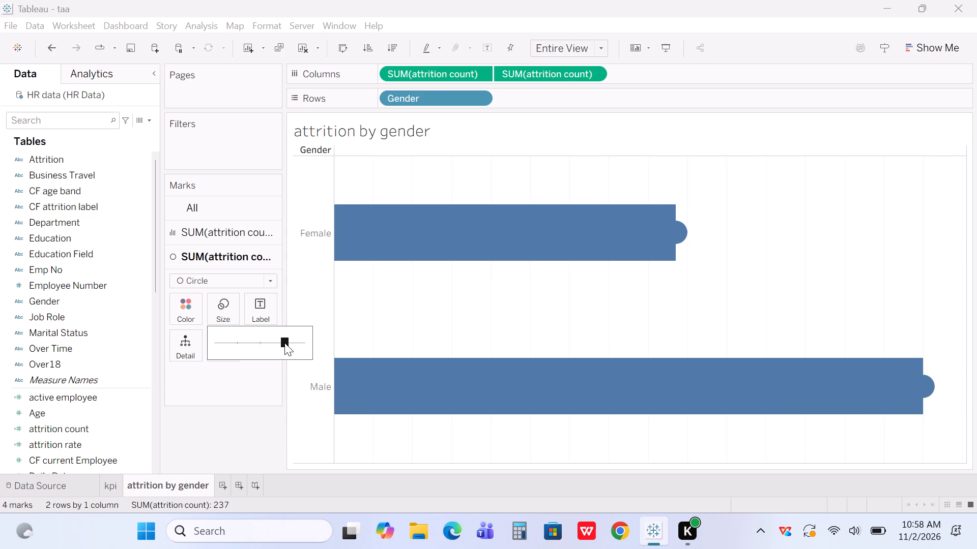
# Thin the attrition count bars to near the minimum size, narrower than the circles at their ends.
pyautogui.click(275, 231)
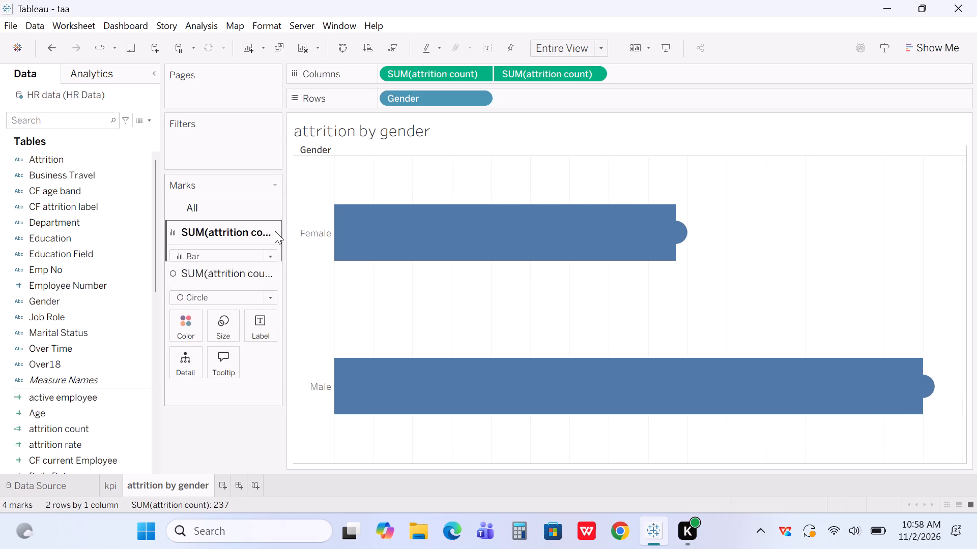
pyautogui.click(223, 287)
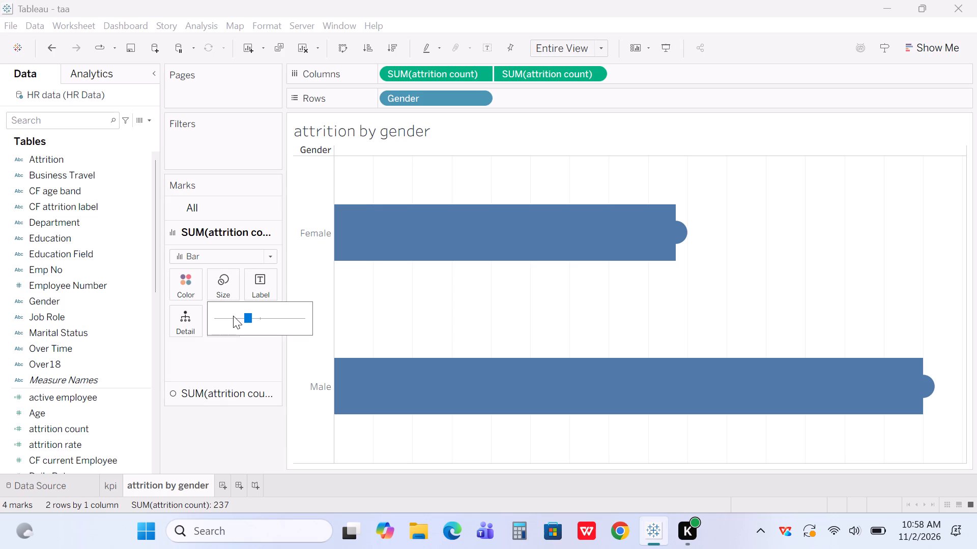
pyautogui.click(224, 316)
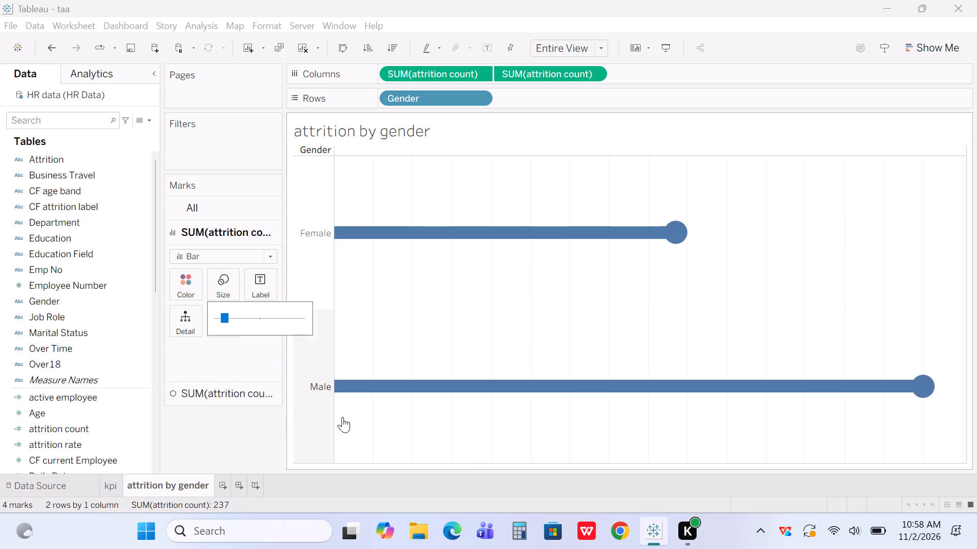
# Add a new blank worksheet after the attrition by gender sheet.
pyautogui.click(221, 486)
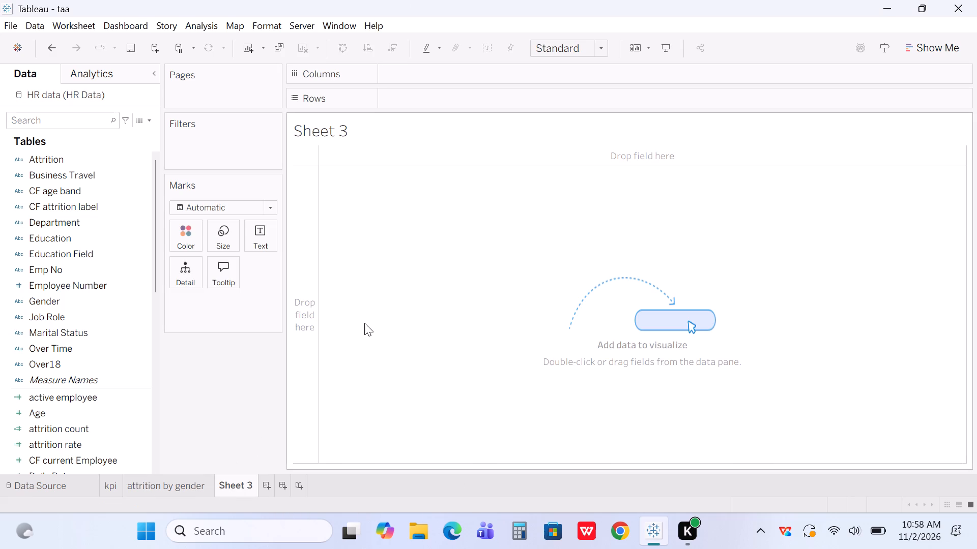
# Review the attrition by gender and kpi worksheets, and return to the blank Sheet 3.
pyautogui.click(164, 482)
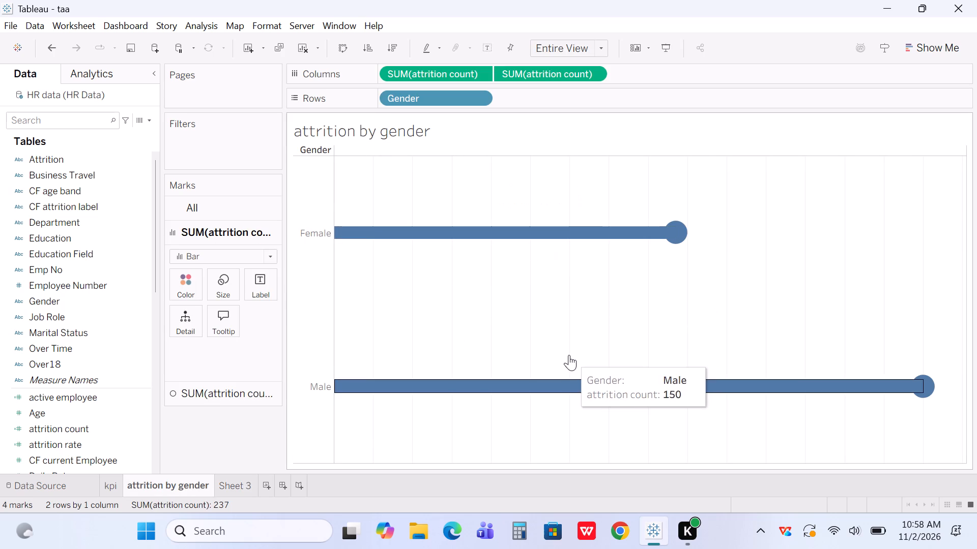
pyautogui.rightClick(430, 126)
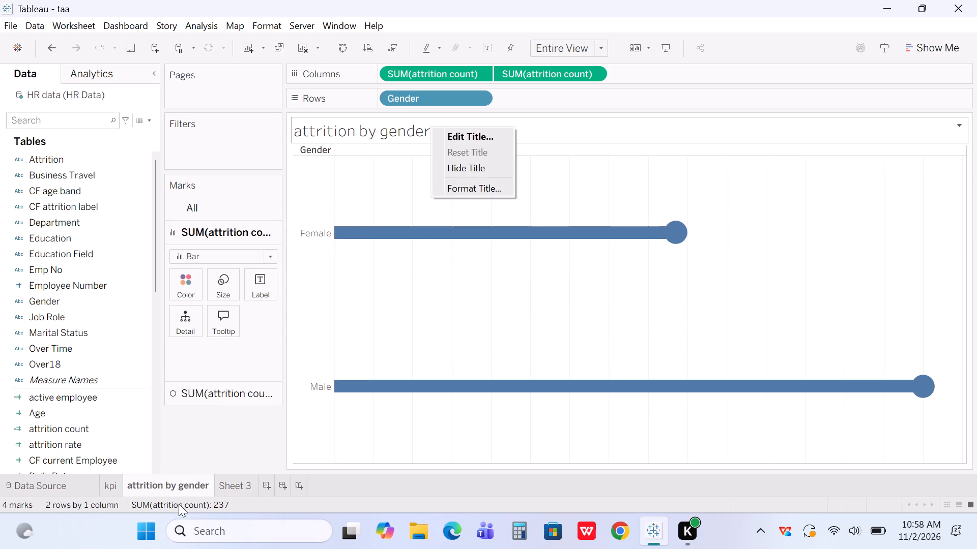
pyautogui.click(237, 490)
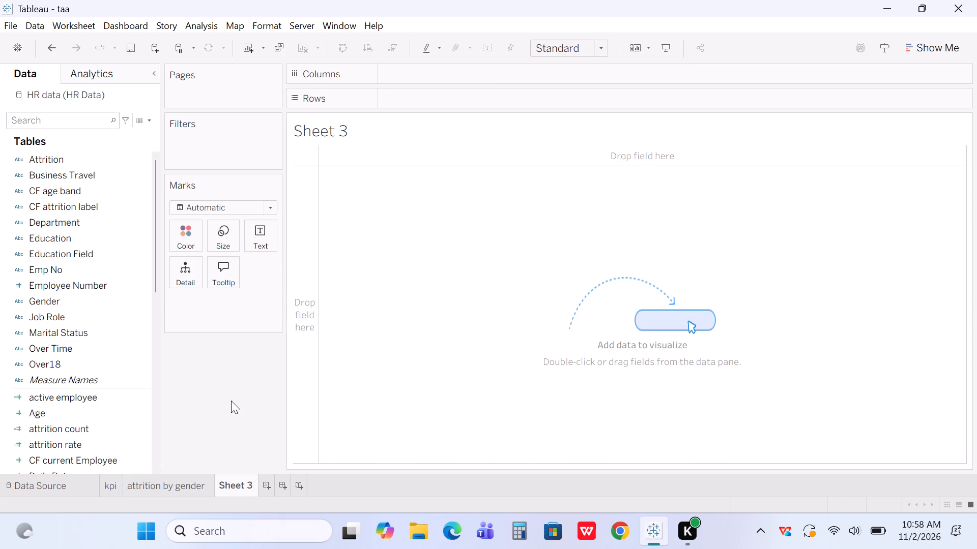
pyautogui.click(107, 485)
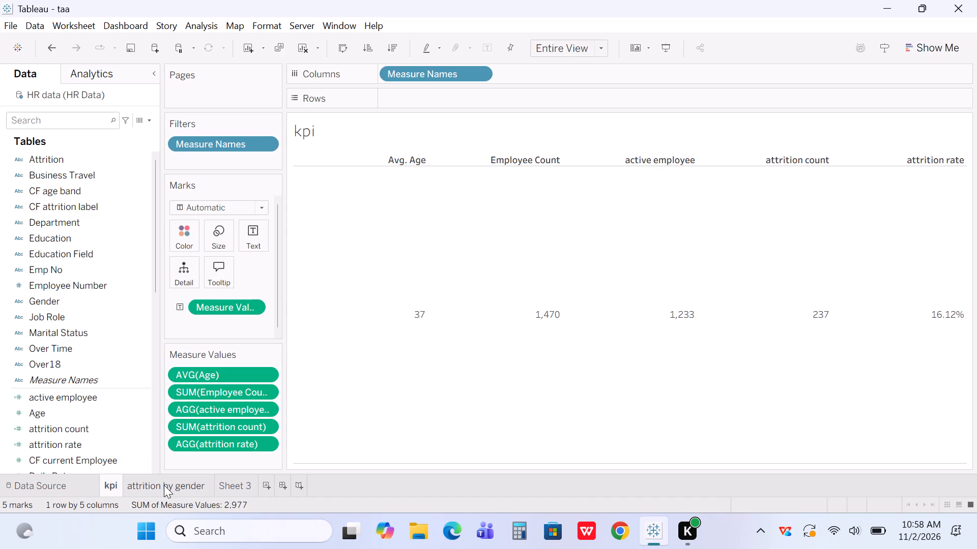
pyautogui.click(164, 485)
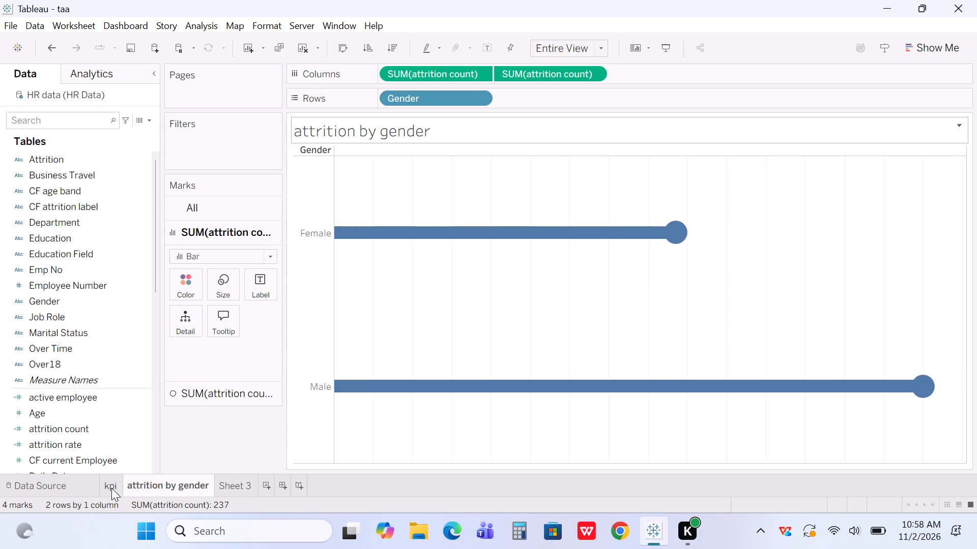
pyautogui.click(109, 488)
pyautogui.click(166, 483)
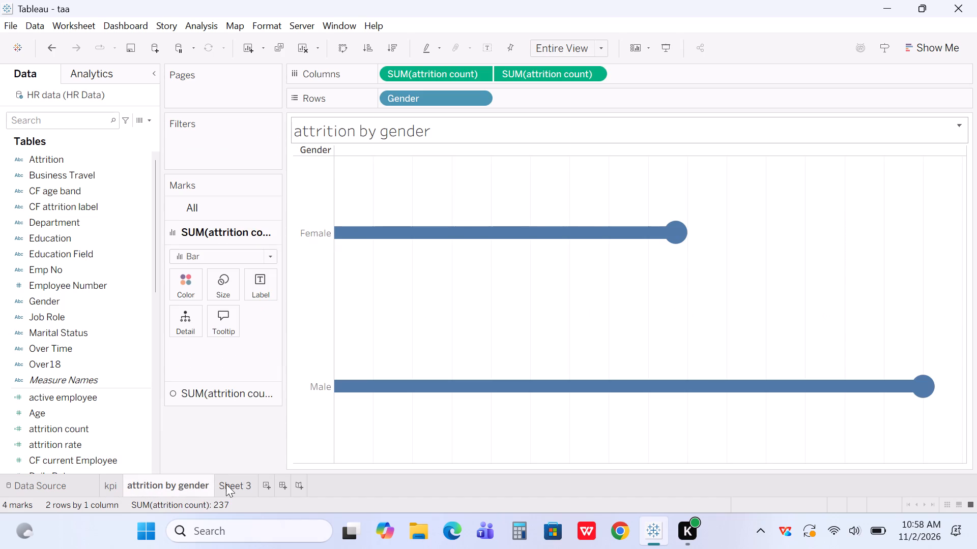
pyautogui.click(233, 484)
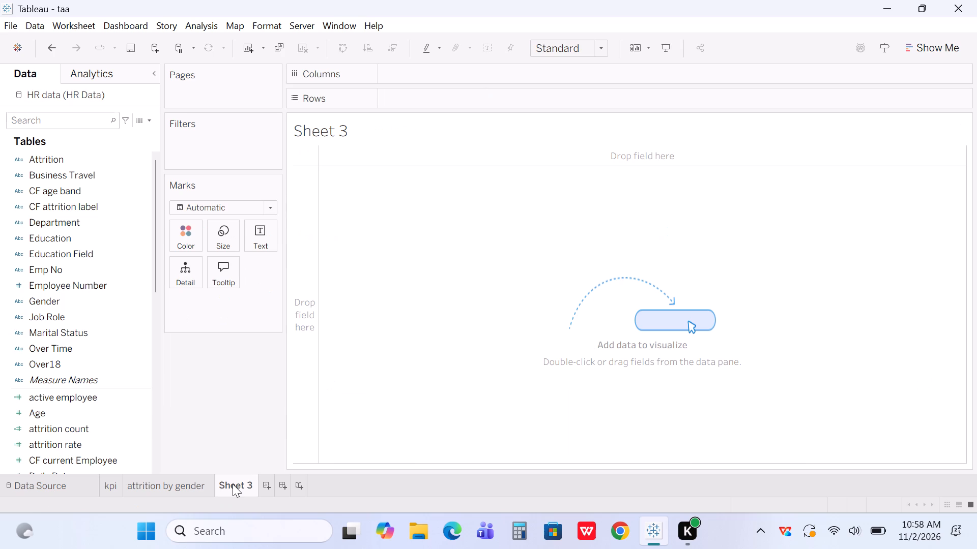
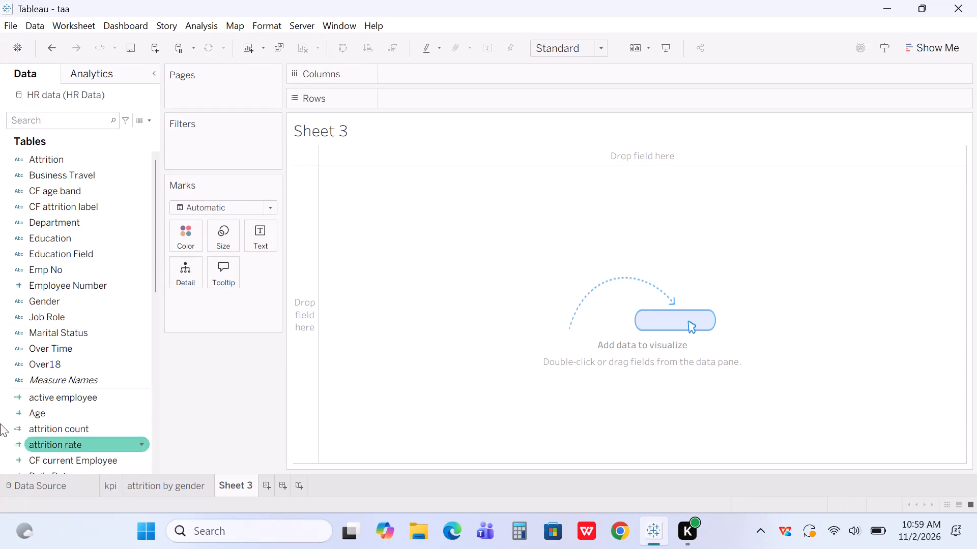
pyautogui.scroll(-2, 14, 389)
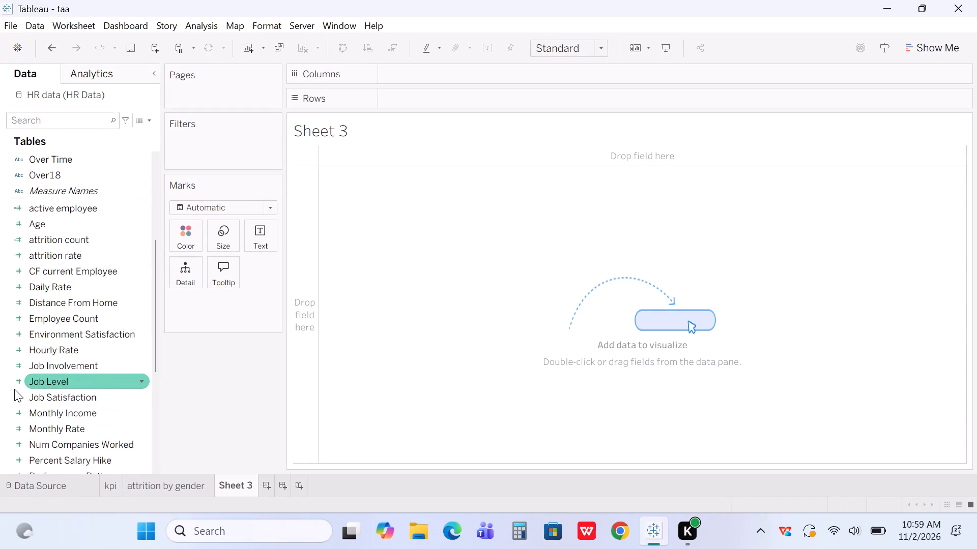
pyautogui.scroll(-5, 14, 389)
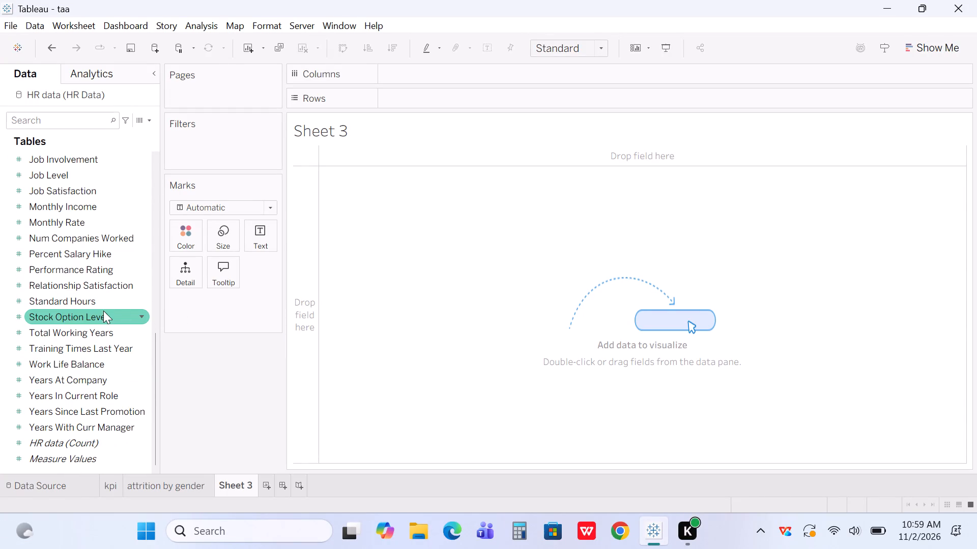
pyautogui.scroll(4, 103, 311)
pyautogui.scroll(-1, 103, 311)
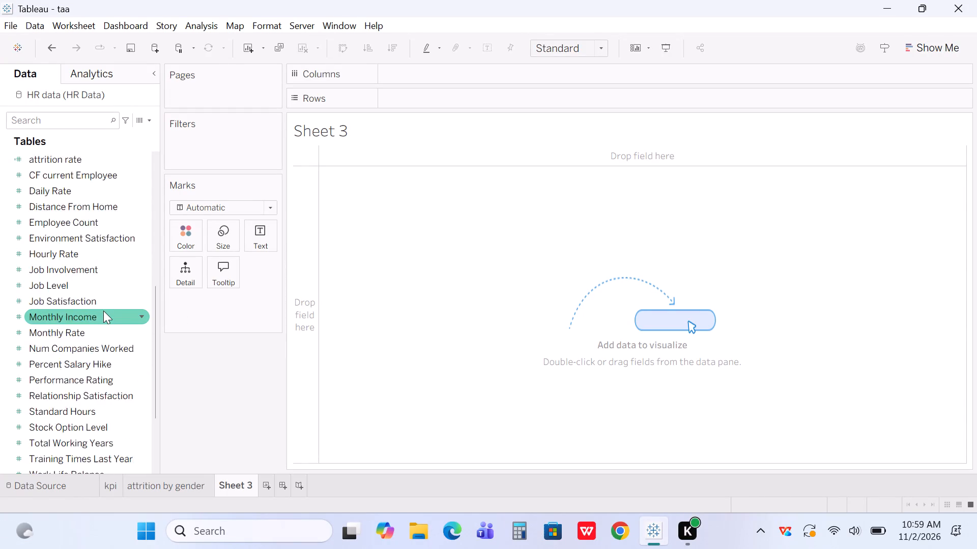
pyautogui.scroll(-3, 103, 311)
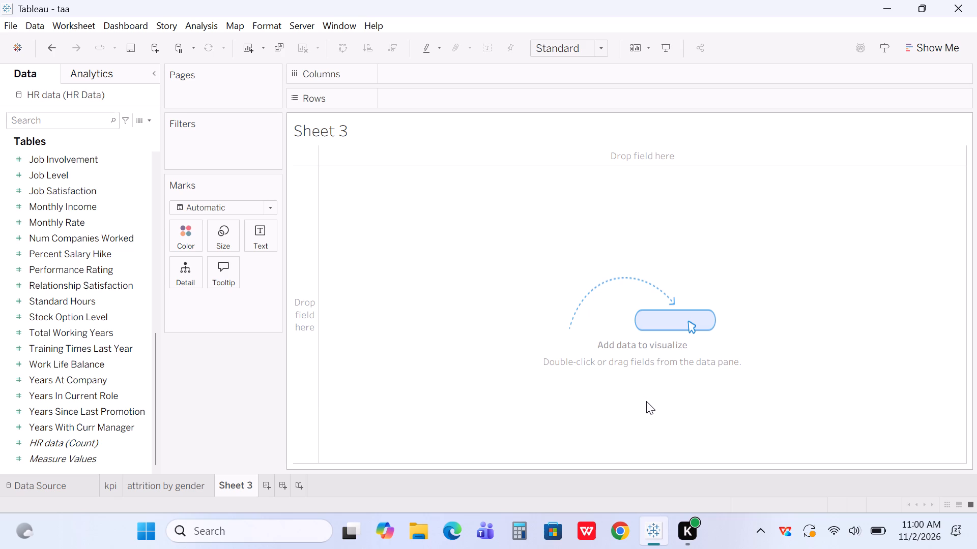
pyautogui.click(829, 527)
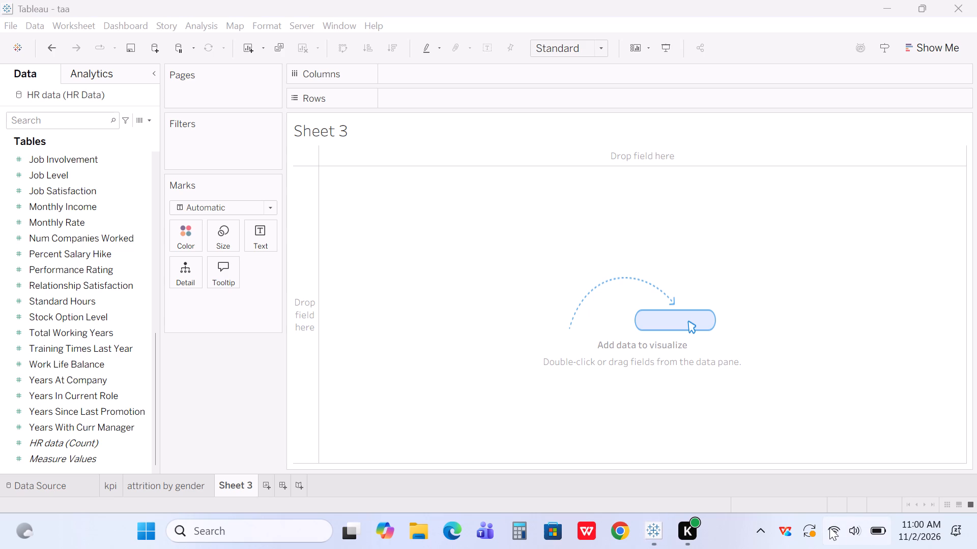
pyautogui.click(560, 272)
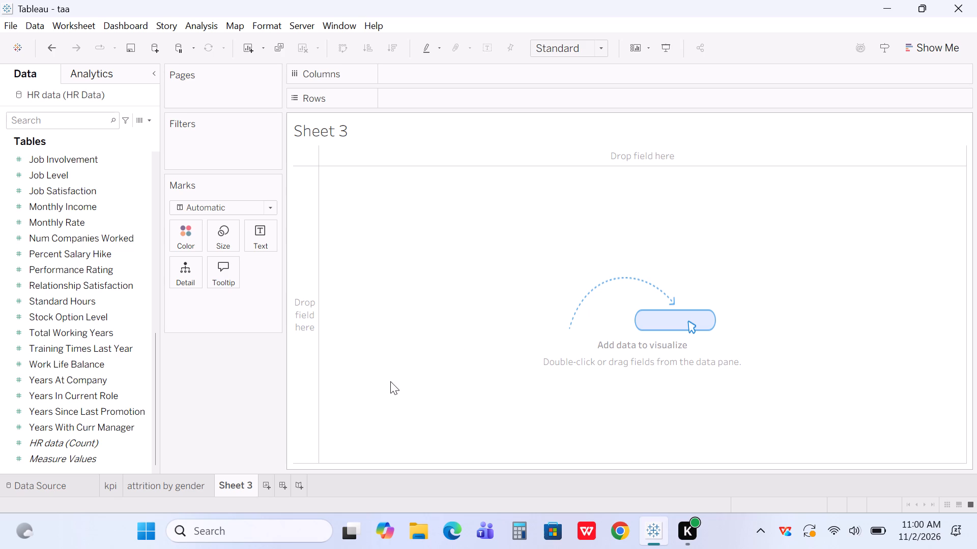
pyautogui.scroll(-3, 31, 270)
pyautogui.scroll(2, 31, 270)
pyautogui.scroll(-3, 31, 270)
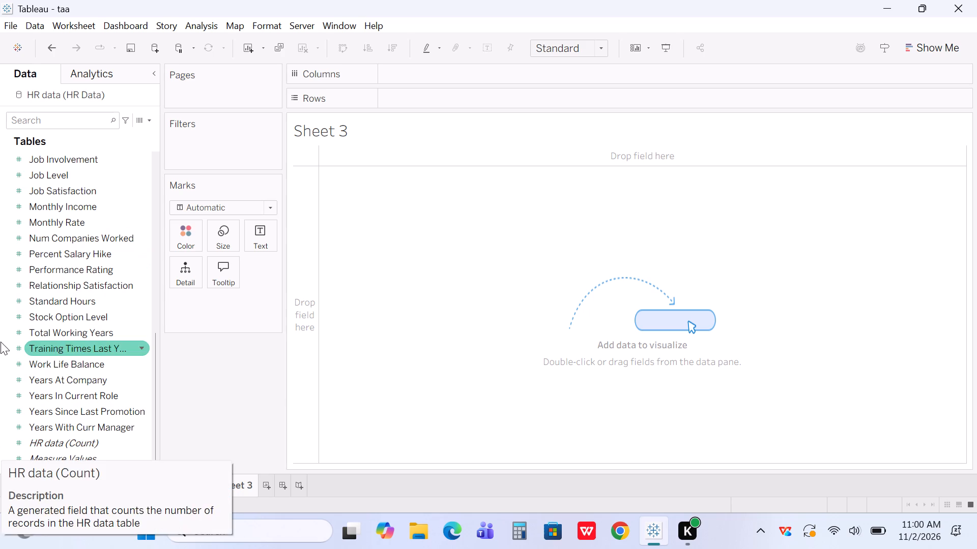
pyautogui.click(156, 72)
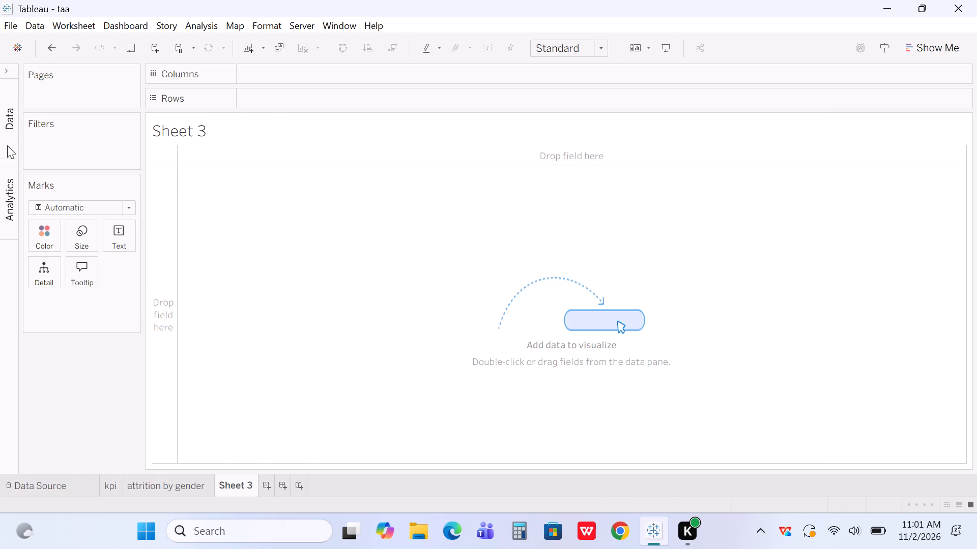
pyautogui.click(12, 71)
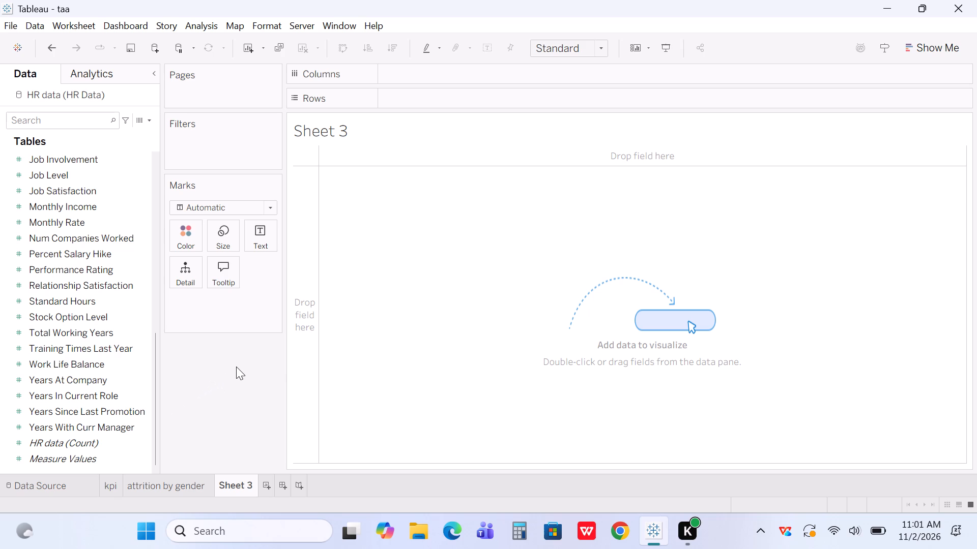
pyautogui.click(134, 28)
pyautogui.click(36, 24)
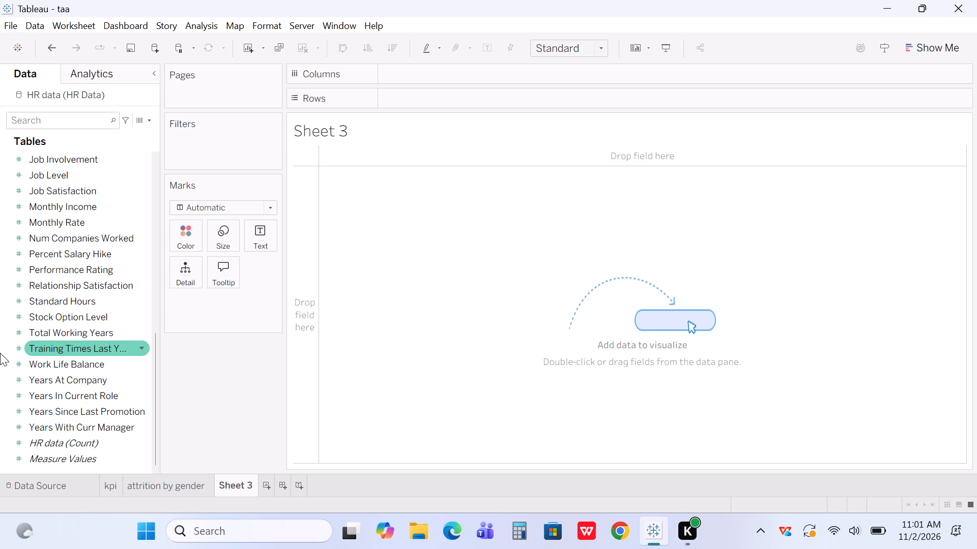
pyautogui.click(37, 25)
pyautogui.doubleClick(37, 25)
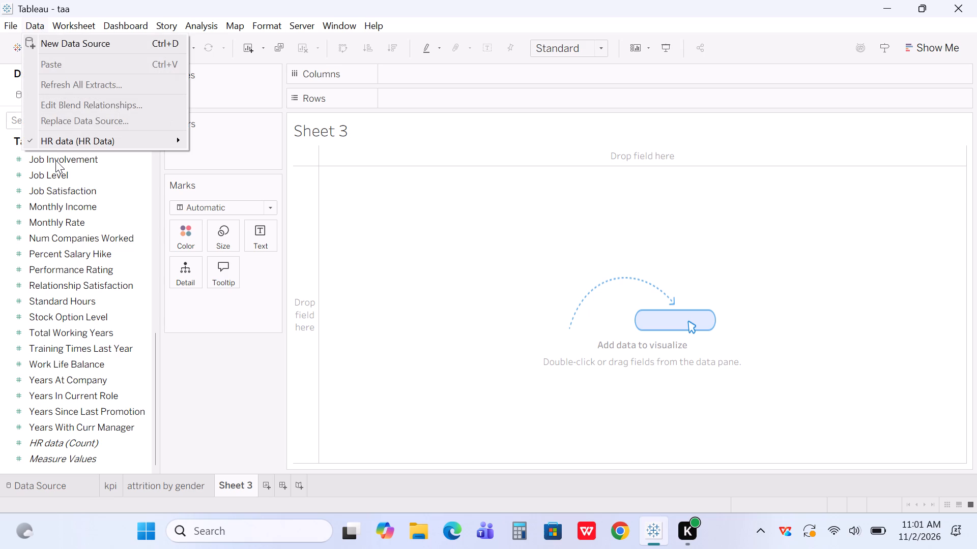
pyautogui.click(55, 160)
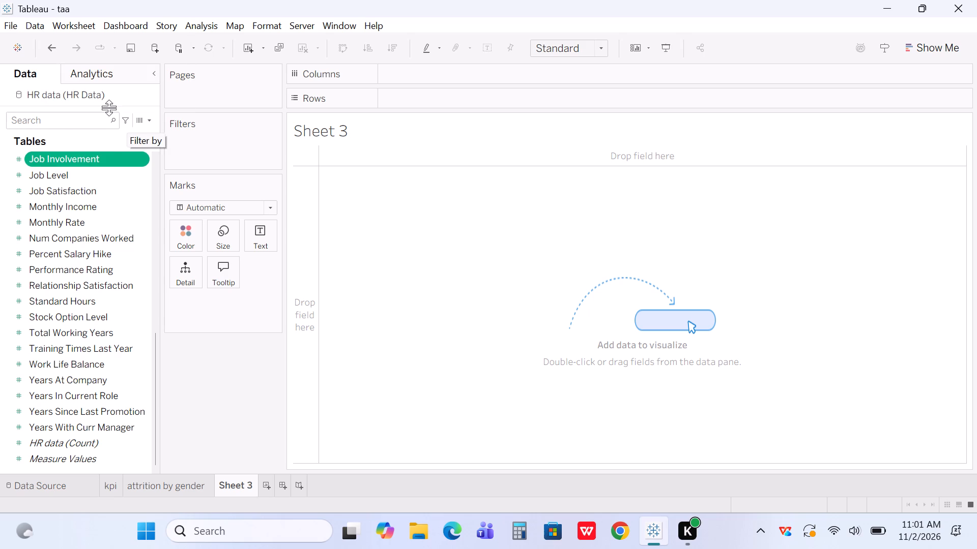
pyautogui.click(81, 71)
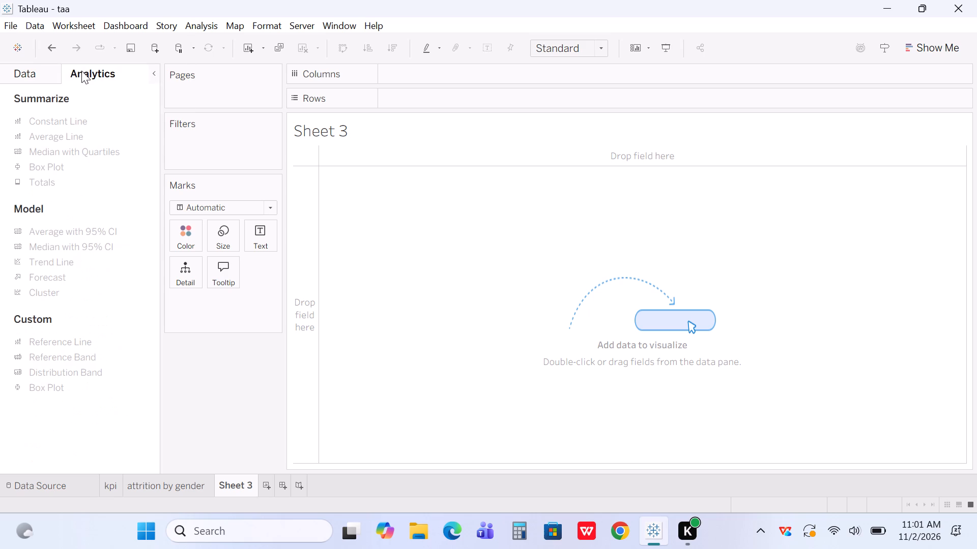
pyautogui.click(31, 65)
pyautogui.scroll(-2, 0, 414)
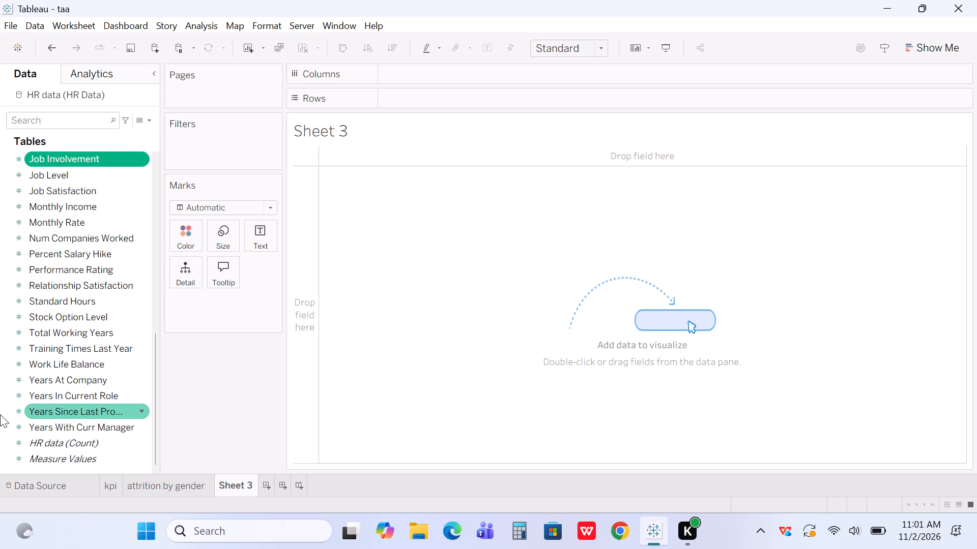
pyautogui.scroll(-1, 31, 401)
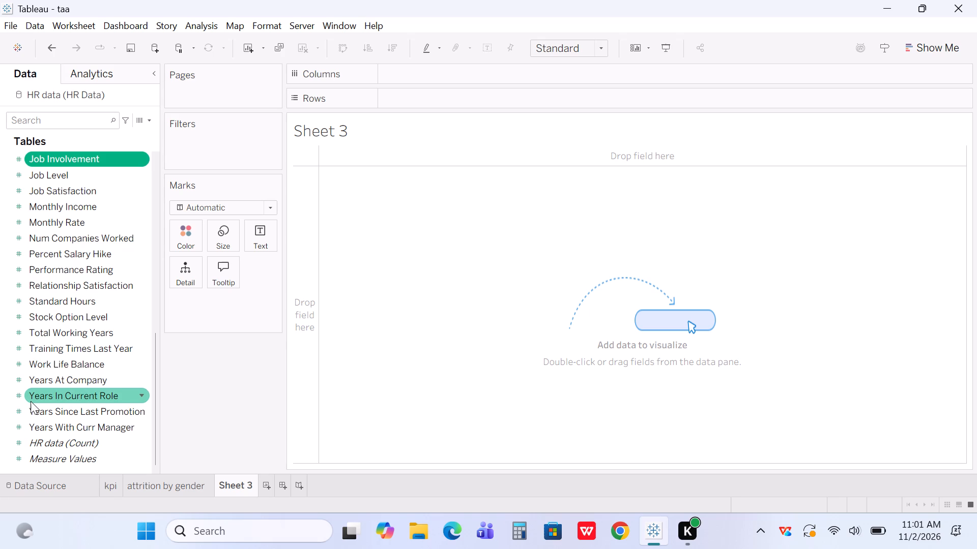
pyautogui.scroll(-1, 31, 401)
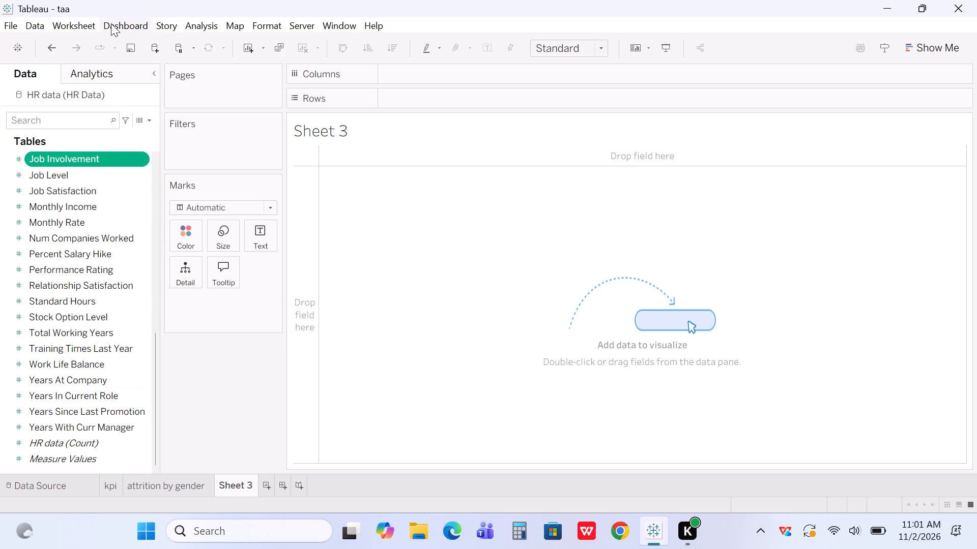
# Add a new blank dashboard to the workbook.
pyautogui.click(111, 19)
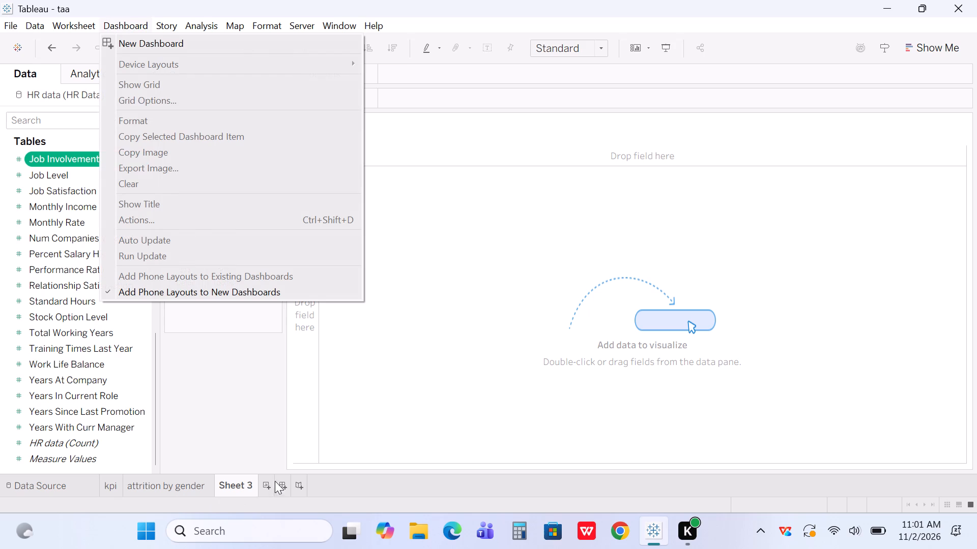
pyautogui.click(277, 485)
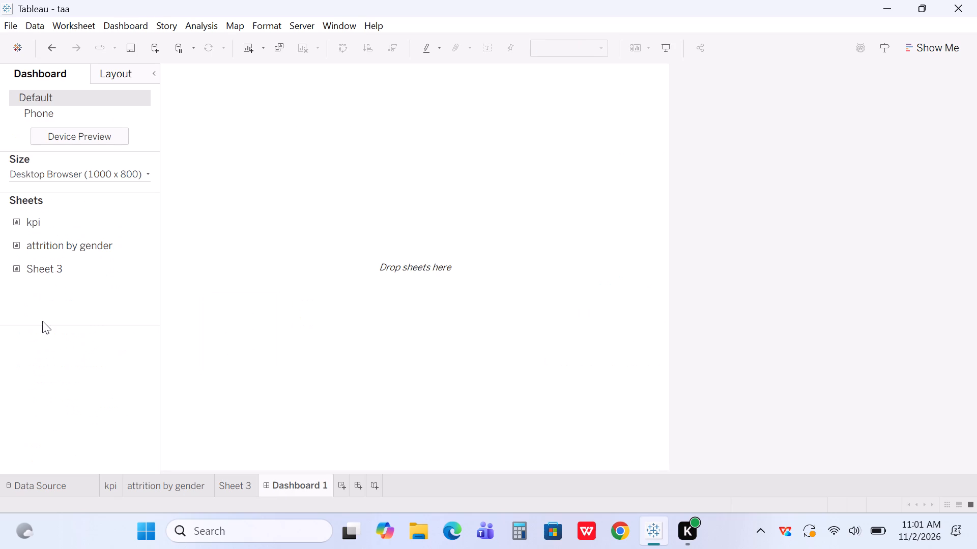
# Set the new dashboard's size to Automatic.
pyautogui.scroll(1, 34, 235)
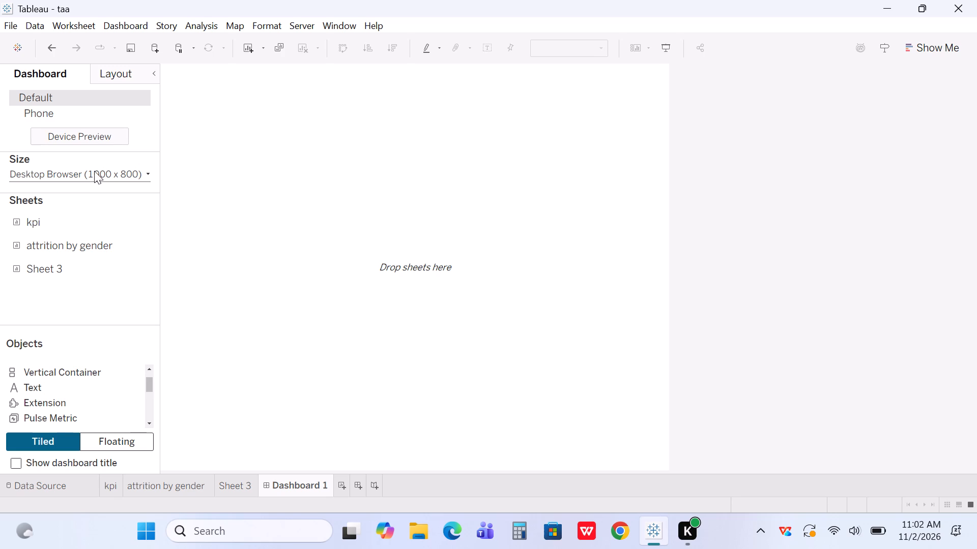
pyautogui.click(148, 174)
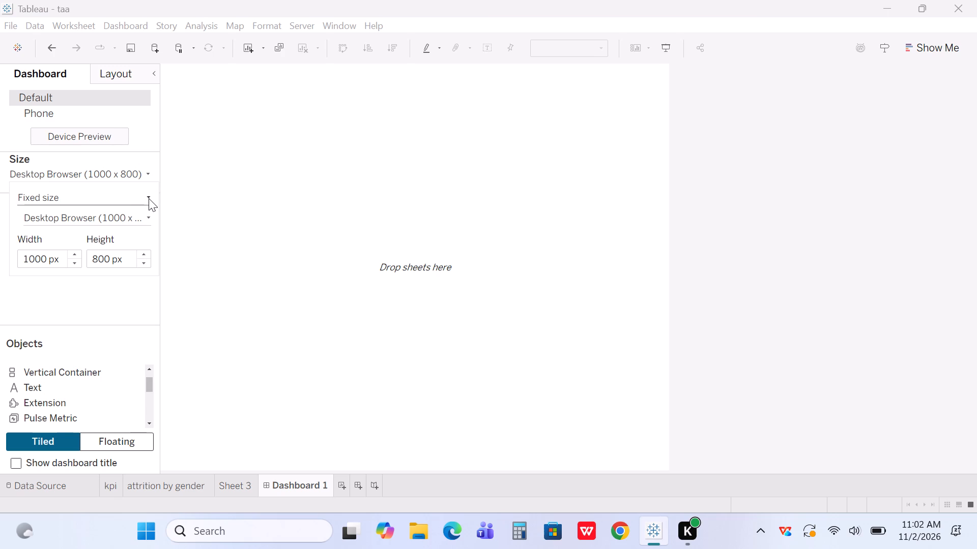
pyautogui.click(149, 198)
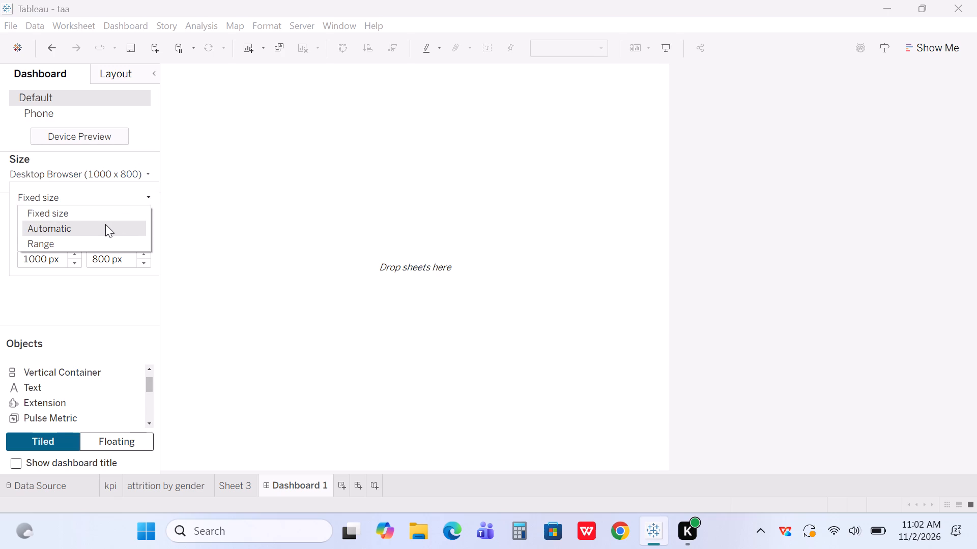
pyautogui.click(105, 224)
pyautogui.scroll(-1, 324, 345)
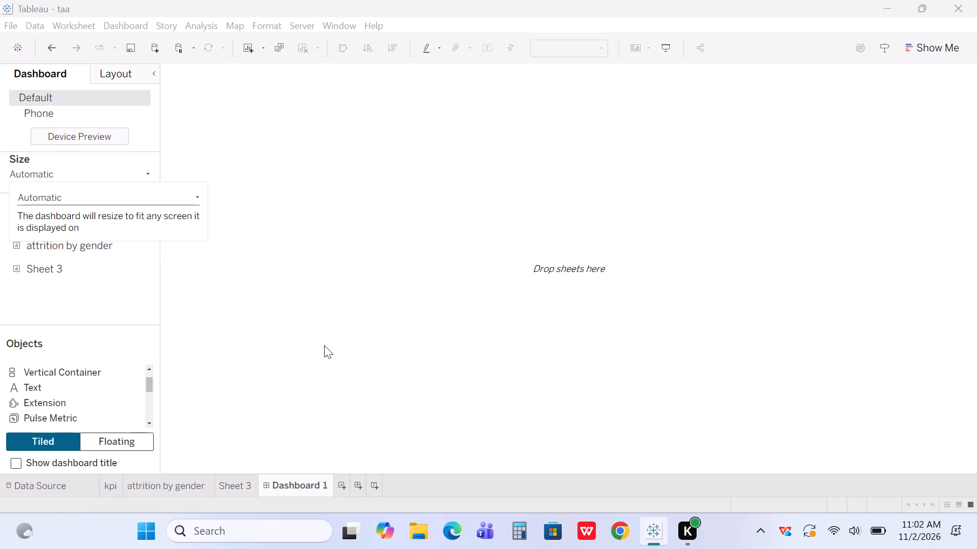
pyautogui.scroll(-1, 324, 345)
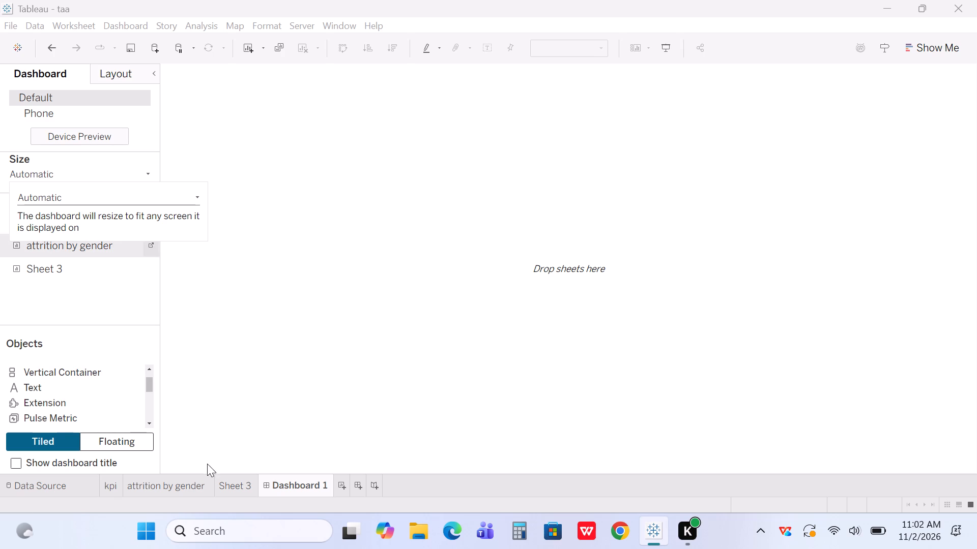
# On Sheet 3, find the Department field by searching "dep" and build a pie chart colored by Department.
pyautogui.click(232, 485)
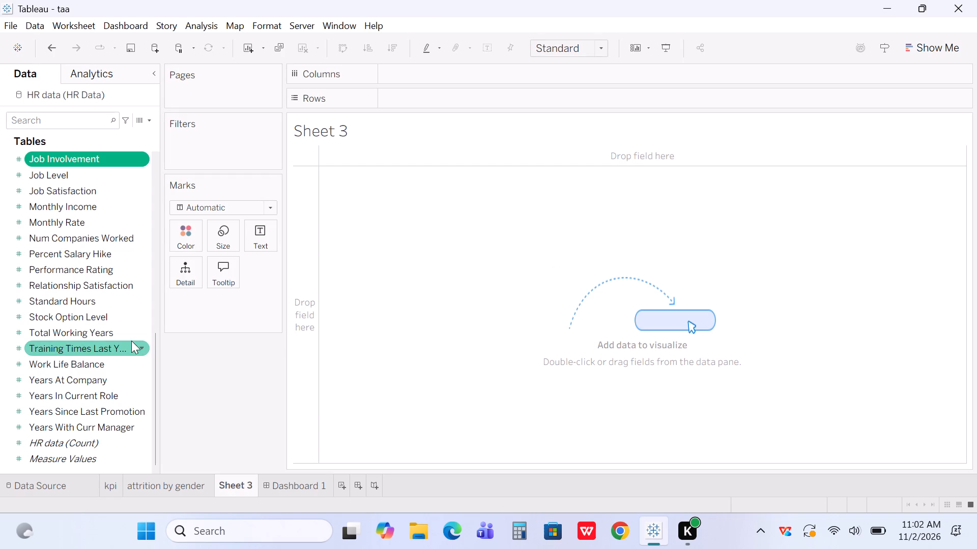
pyautogui.click(64, 115)
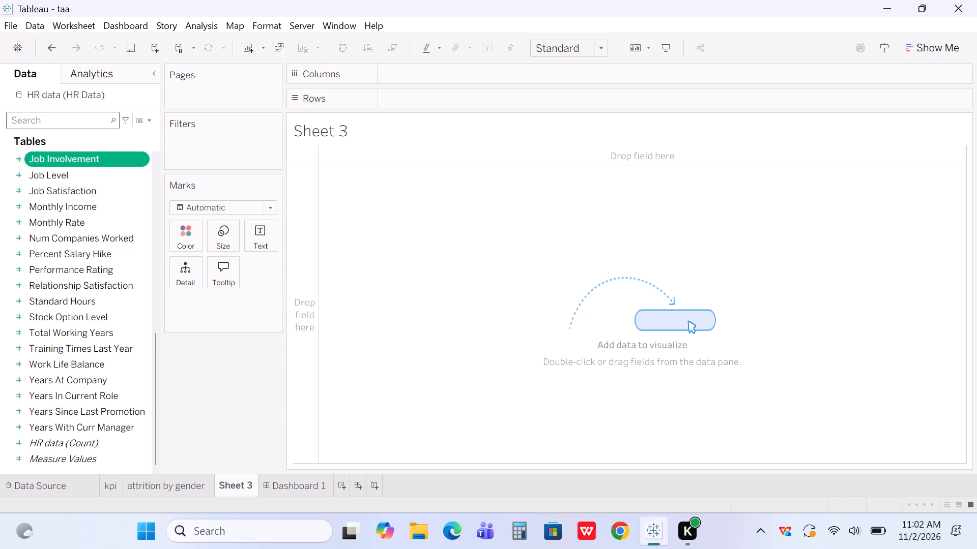
pyautogui.write('dep')
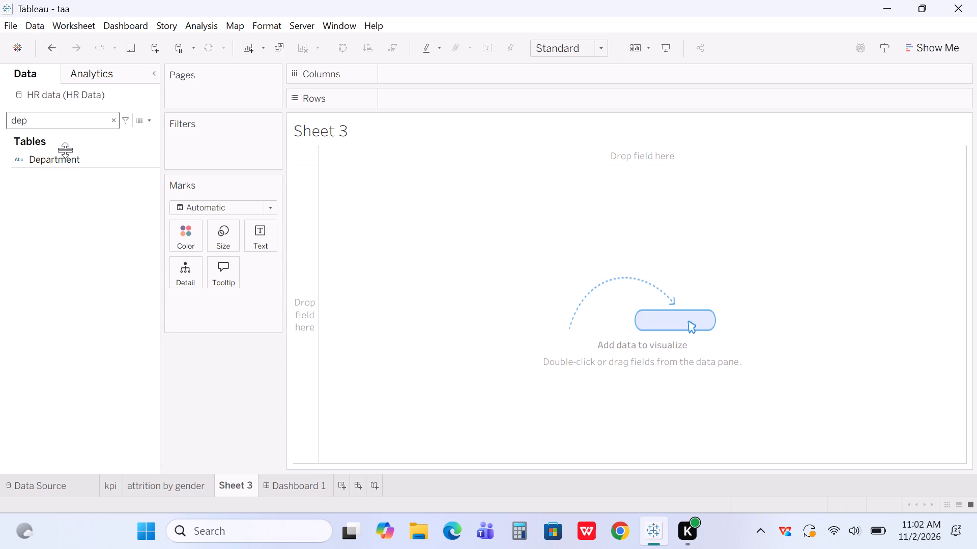
pyautogui.moveTo(65, 158); pyautogui.dragTo(179, 234)
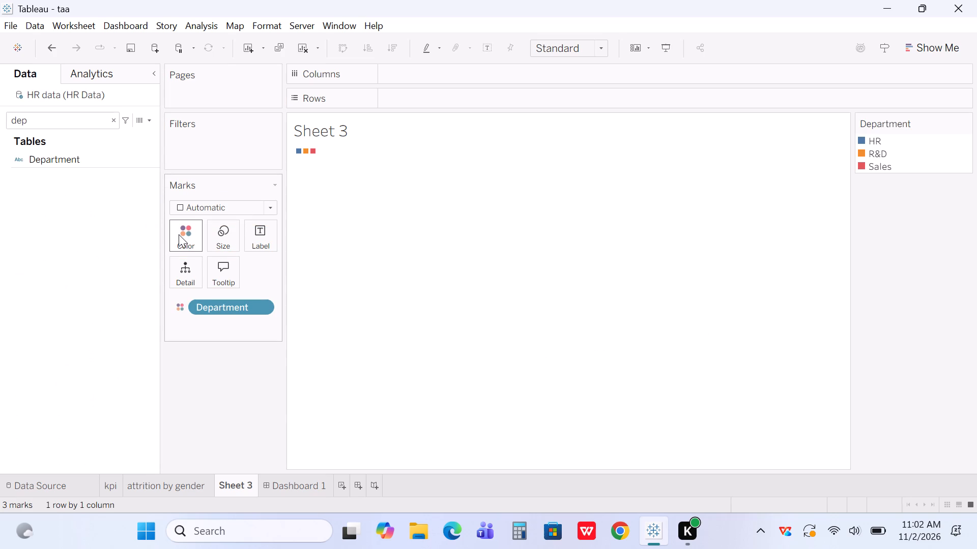
pyautogui.click(251, 203)
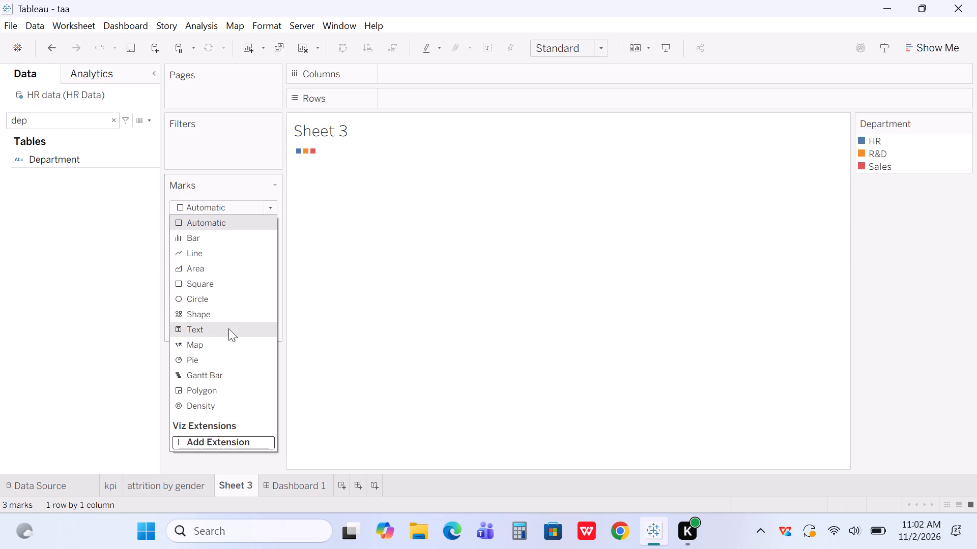
pyautogui.click(217, 355)
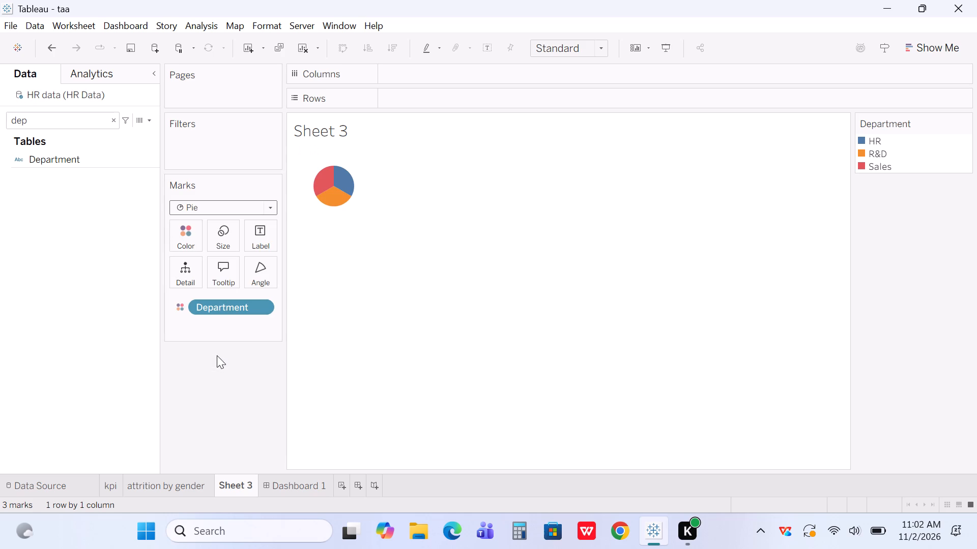
# Fit the department pie chart to Entire View.
pyautogui.click(586, 46)
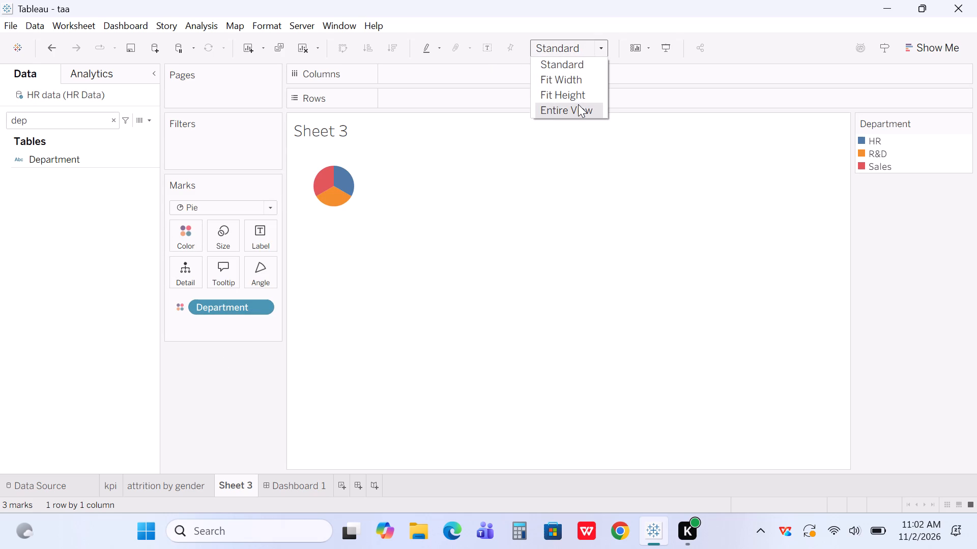
pyautogui.click(578, 105)
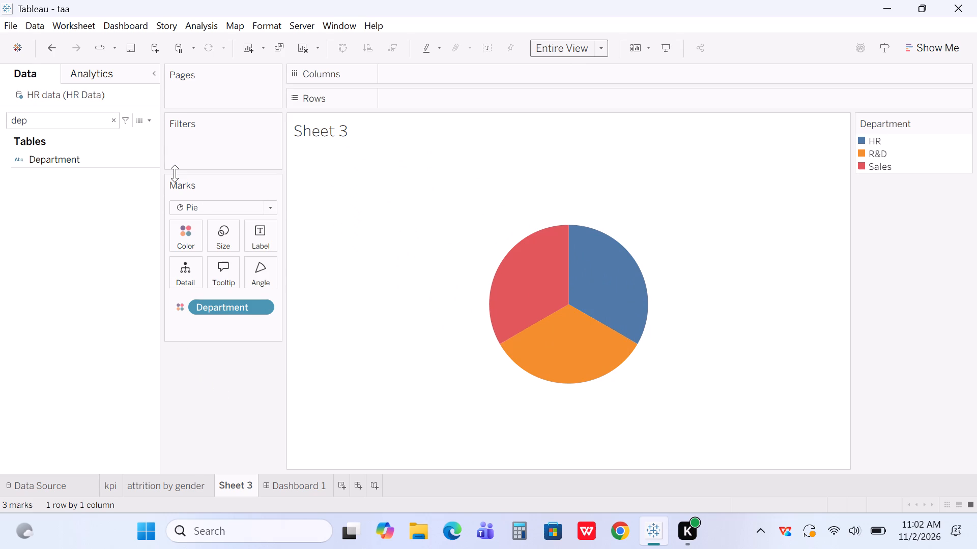
# Clear the field search and size the department pie slices by assigning attrition count to Angle.
pyautogui.click(113, 121)
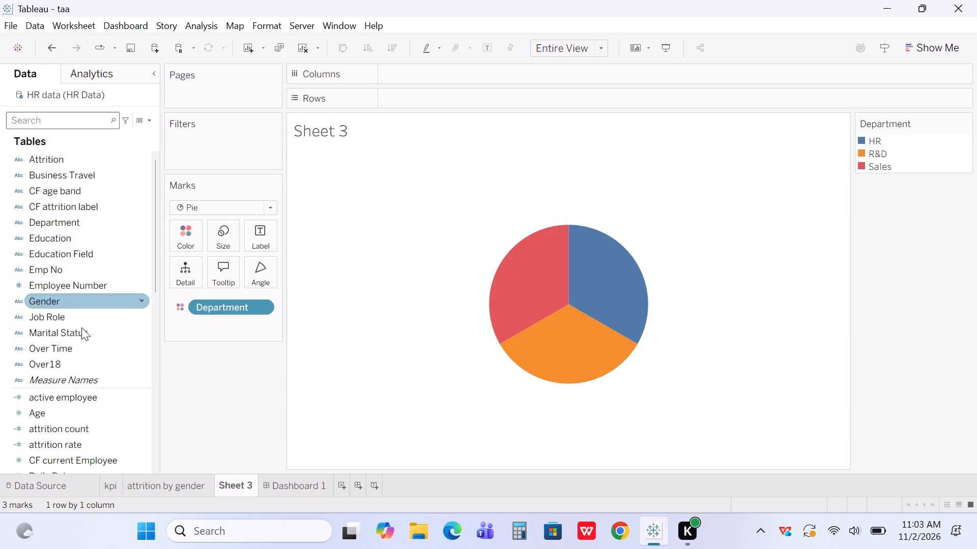
pyautogui.scroll(-1, 81, 337)
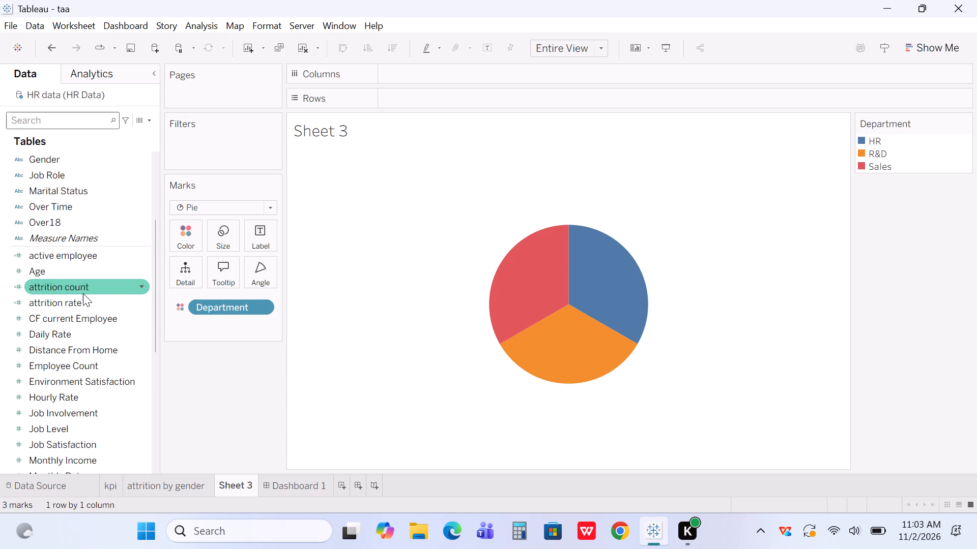
pyautogui.moveTo(83, 293); pyautogui.dragTo(263, 286)
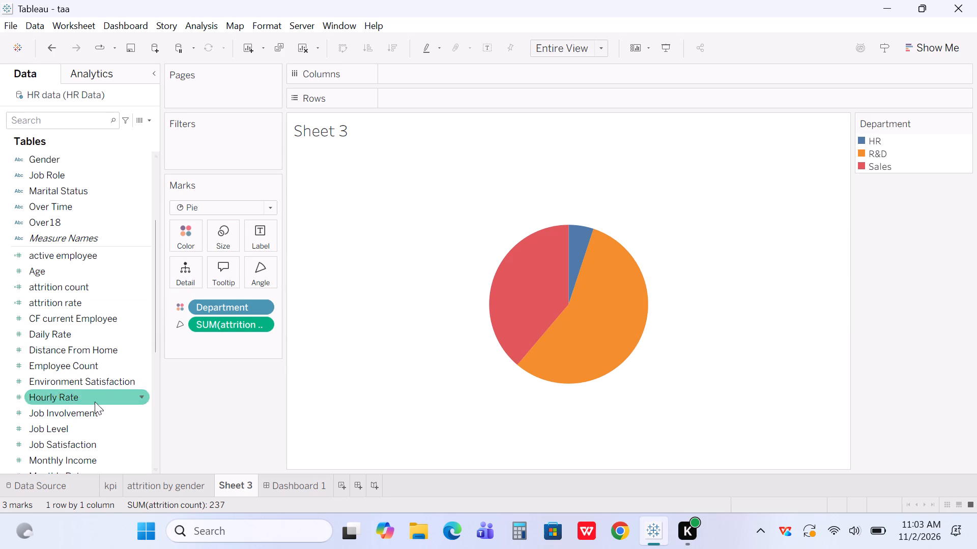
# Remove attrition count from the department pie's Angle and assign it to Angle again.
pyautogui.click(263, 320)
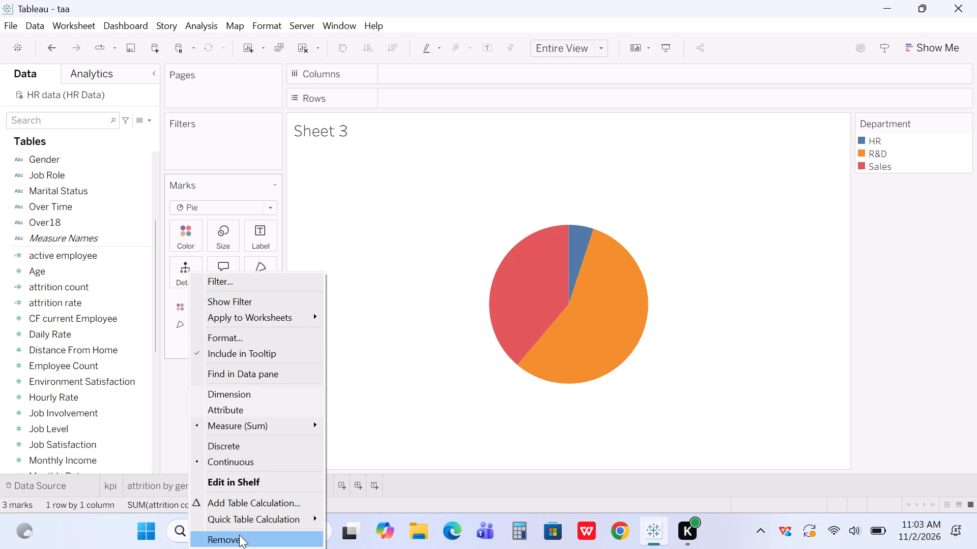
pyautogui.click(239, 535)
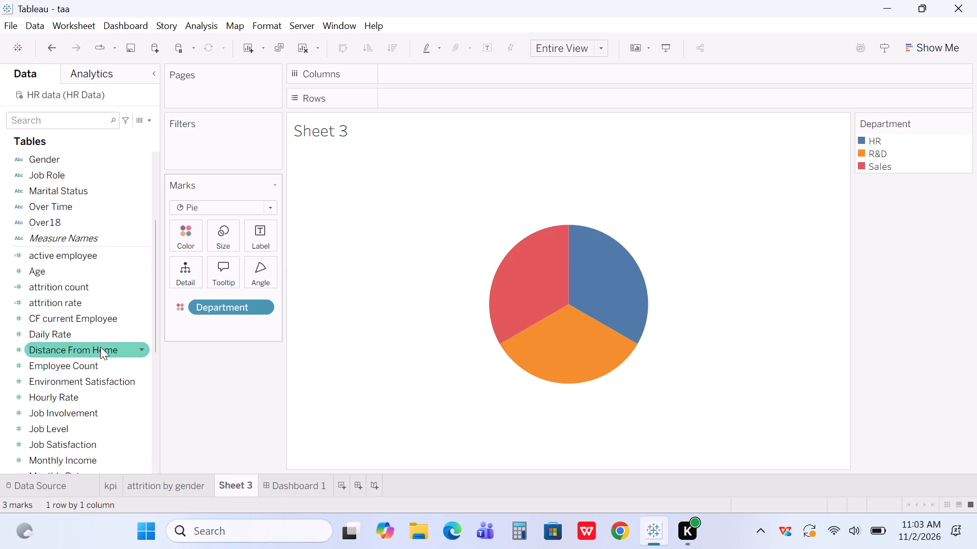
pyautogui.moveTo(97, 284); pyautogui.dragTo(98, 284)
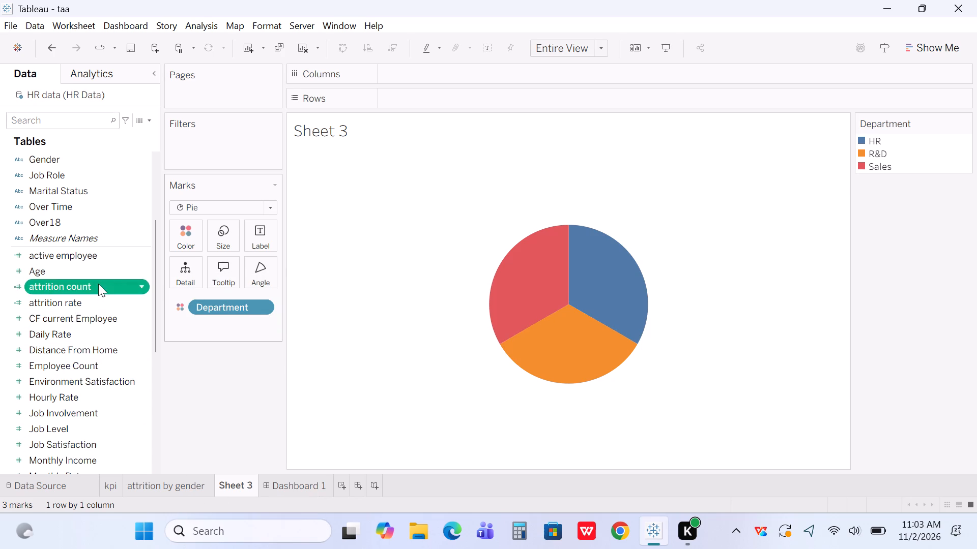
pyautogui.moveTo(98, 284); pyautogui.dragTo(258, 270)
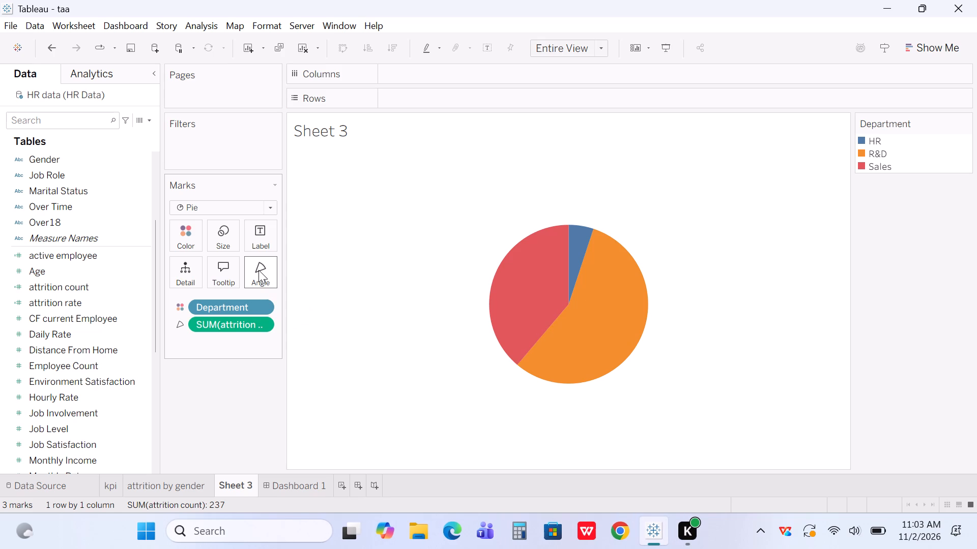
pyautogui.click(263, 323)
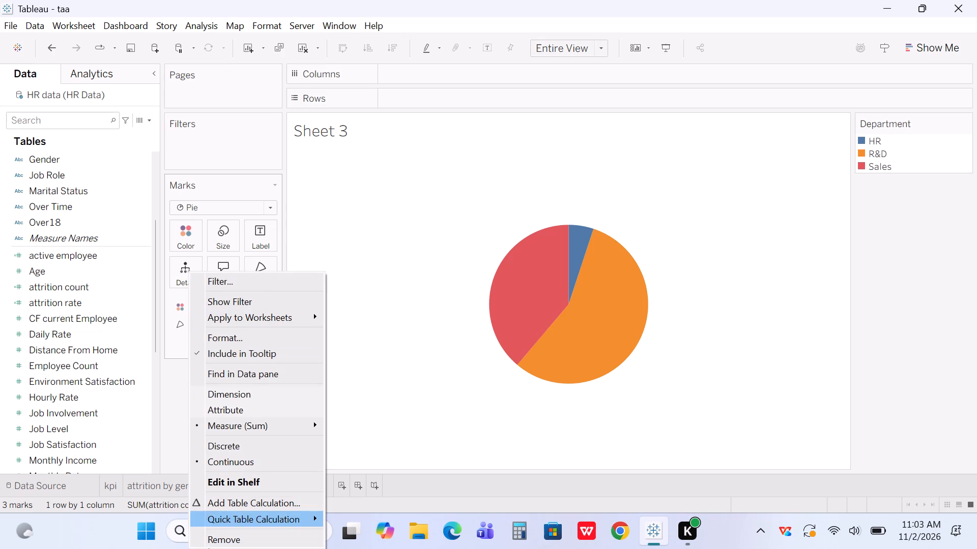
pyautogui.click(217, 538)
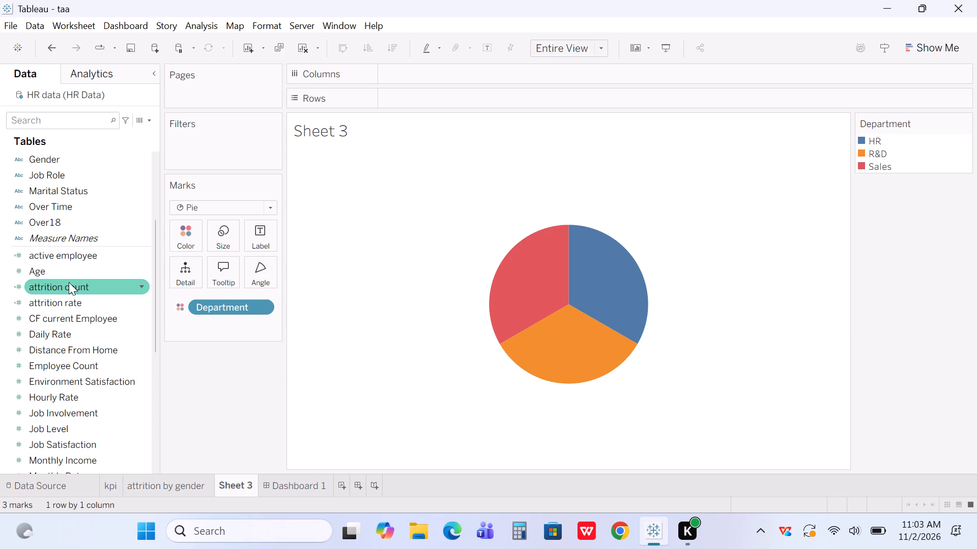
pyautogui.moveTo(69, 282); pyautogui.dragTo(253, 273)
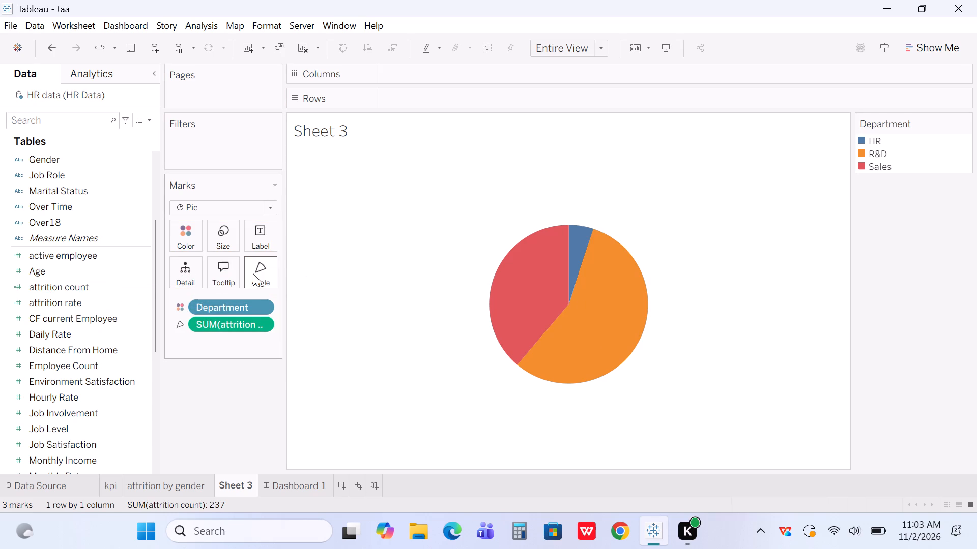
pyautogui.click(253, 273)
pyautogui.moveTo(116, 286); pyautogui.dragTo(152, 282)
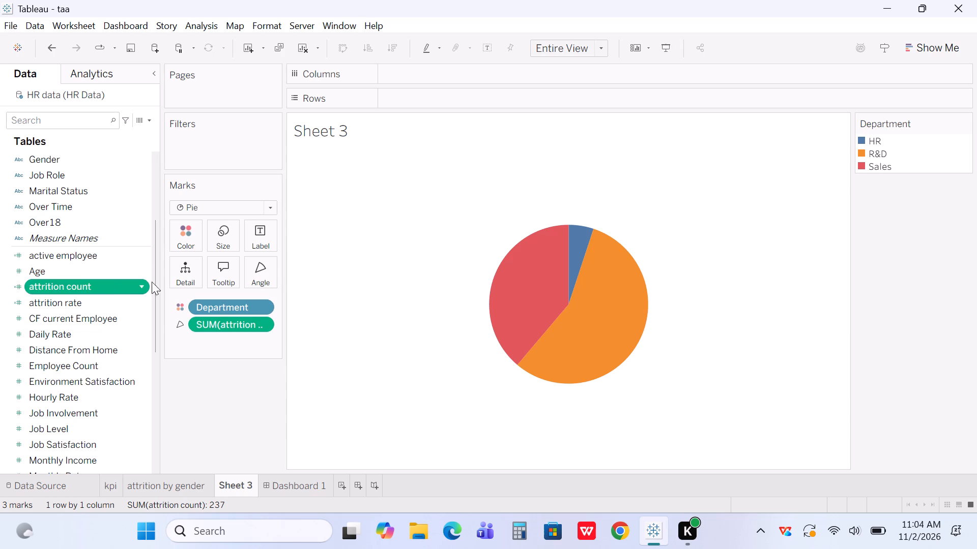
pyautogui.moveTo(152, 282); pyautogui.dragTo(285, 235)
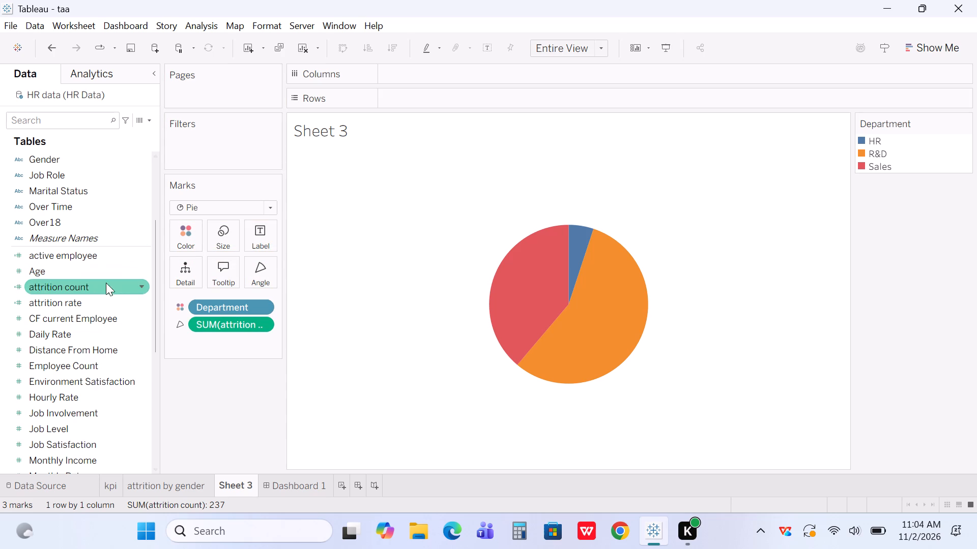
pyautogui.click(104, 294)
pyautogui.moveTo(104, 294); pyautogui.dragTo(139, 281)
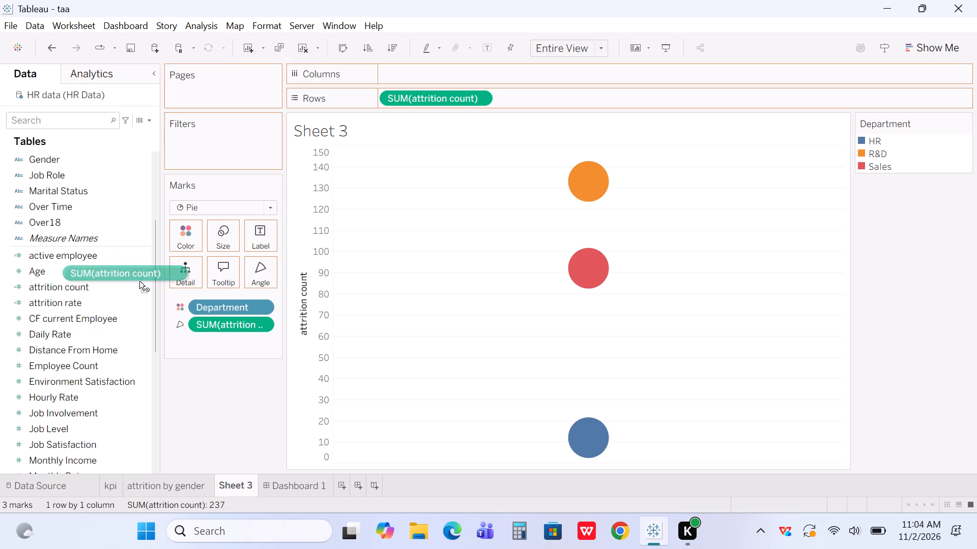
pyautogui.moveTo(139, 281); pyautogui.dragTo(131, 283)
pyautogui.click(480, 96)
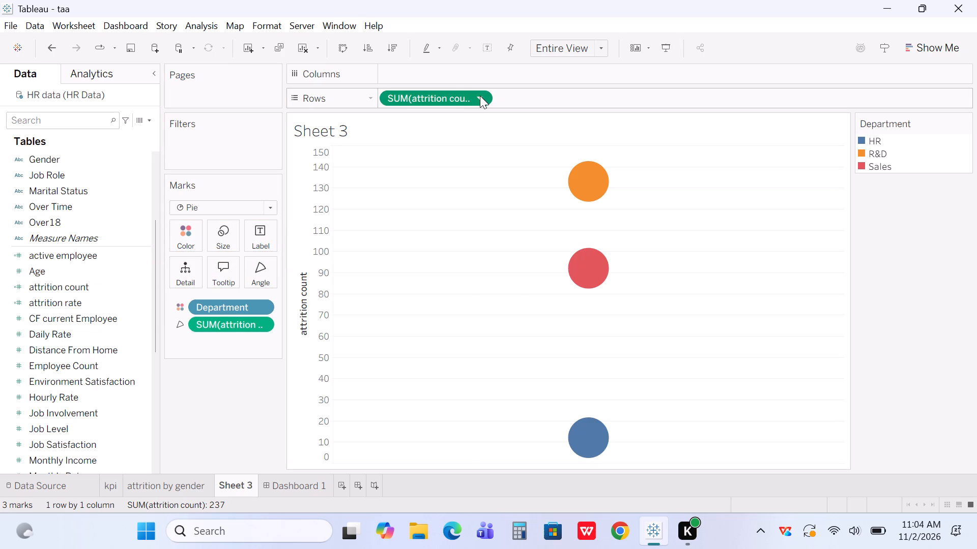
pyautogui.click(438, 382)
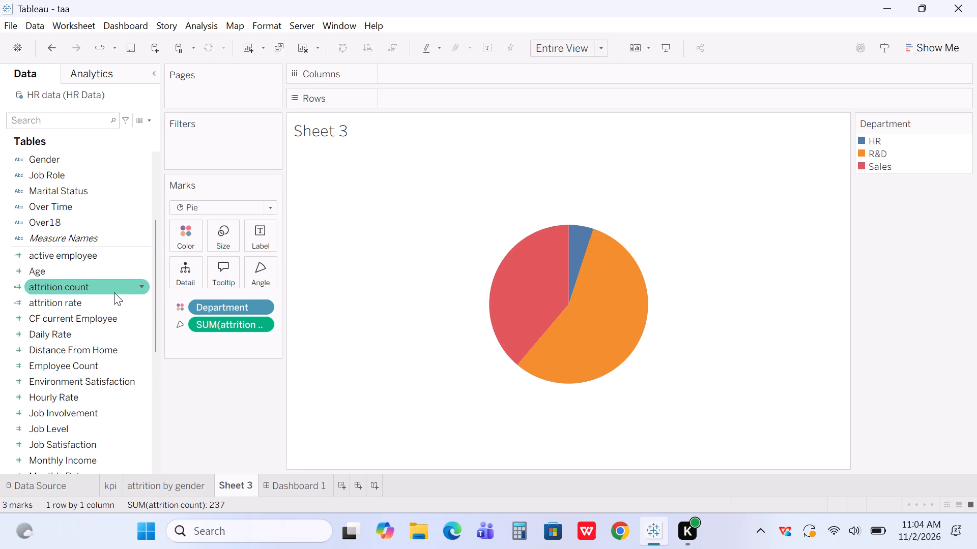
# Label the department pie slices with attrition count.
pyautogui.moveTo(113, 290); pyautogui.dragTo(278, 234)
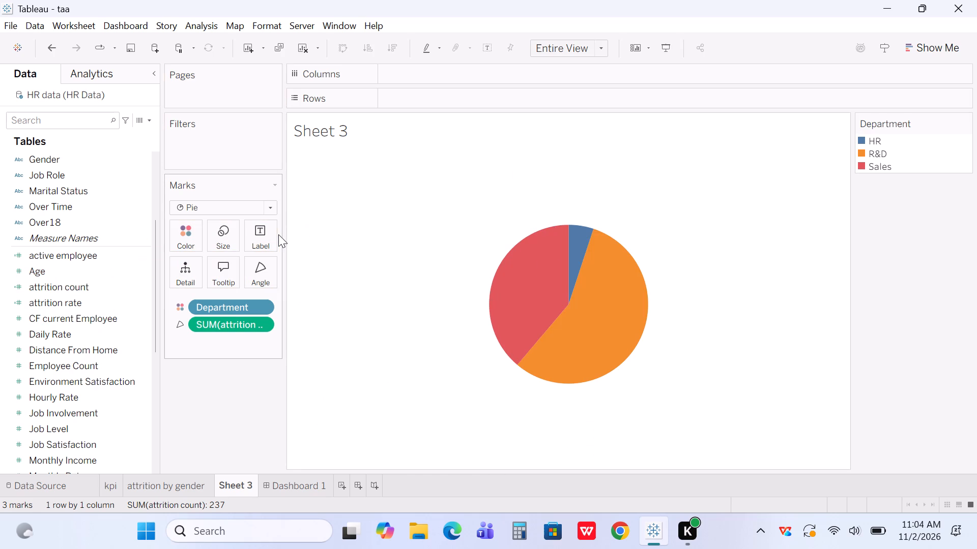
pyautogui.click(75, 286)
pyautogui.moveTo(75, 286); pyautogui.dragTo(182, 236)
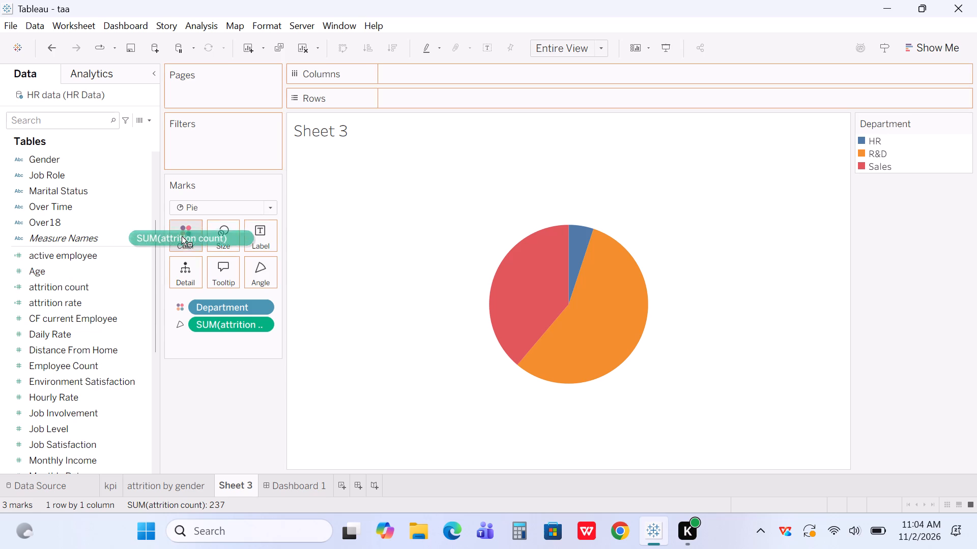
pyautogui.moveTo(182, 236); pyautogui.dragTo(256, 232)
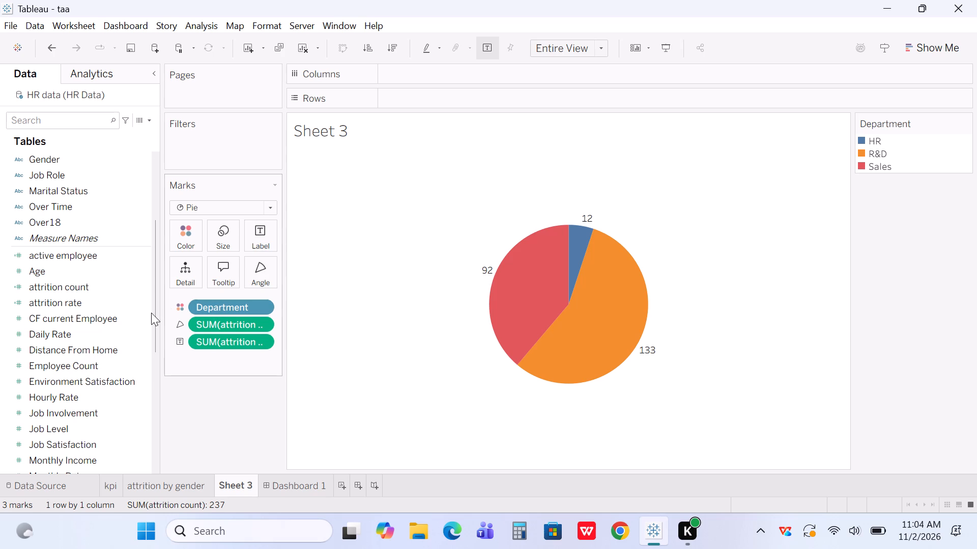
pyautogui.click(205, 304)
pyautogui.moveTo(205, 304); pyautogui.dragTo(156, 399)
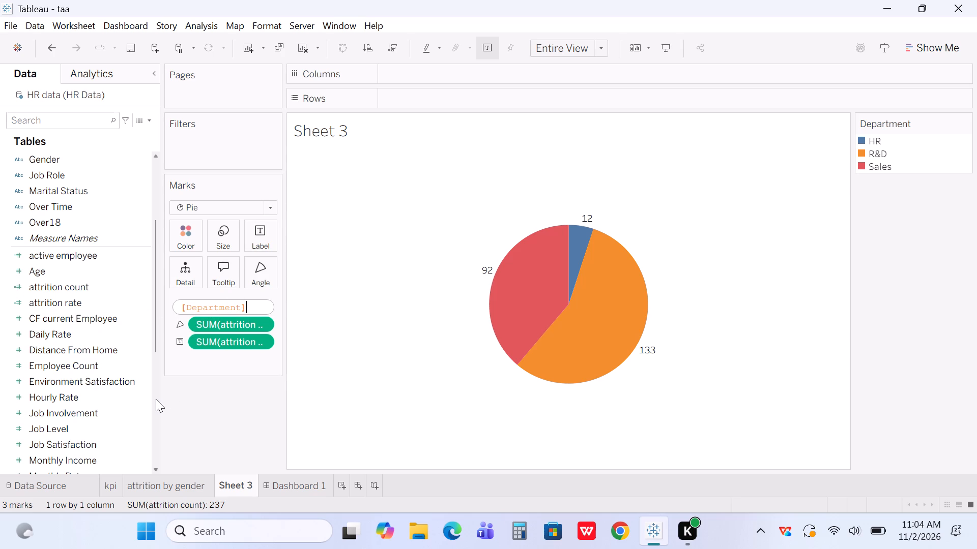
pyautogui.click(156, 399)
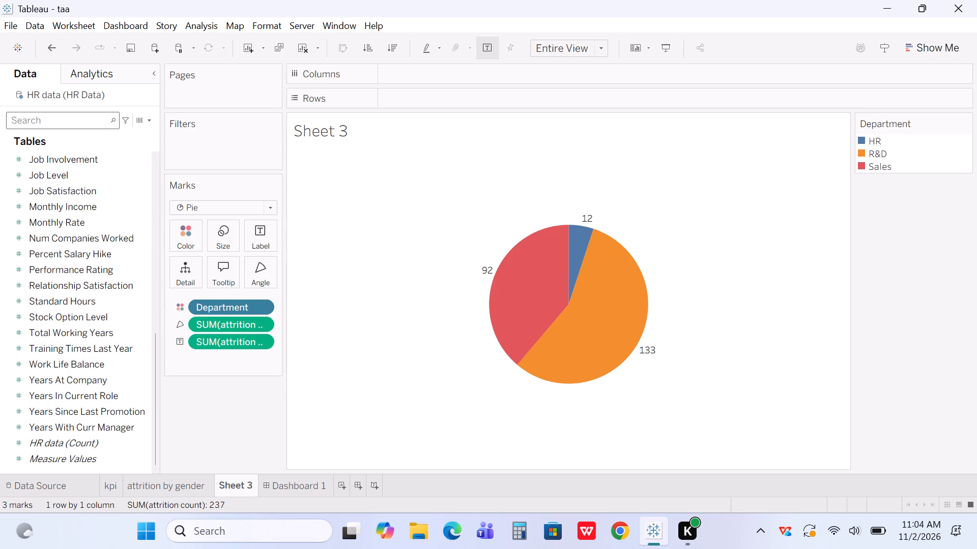
# Find the Department field by searching "de" and add it to the pie slice labels.
pyautogui.click(67, 121)
pyautogui.write('de')
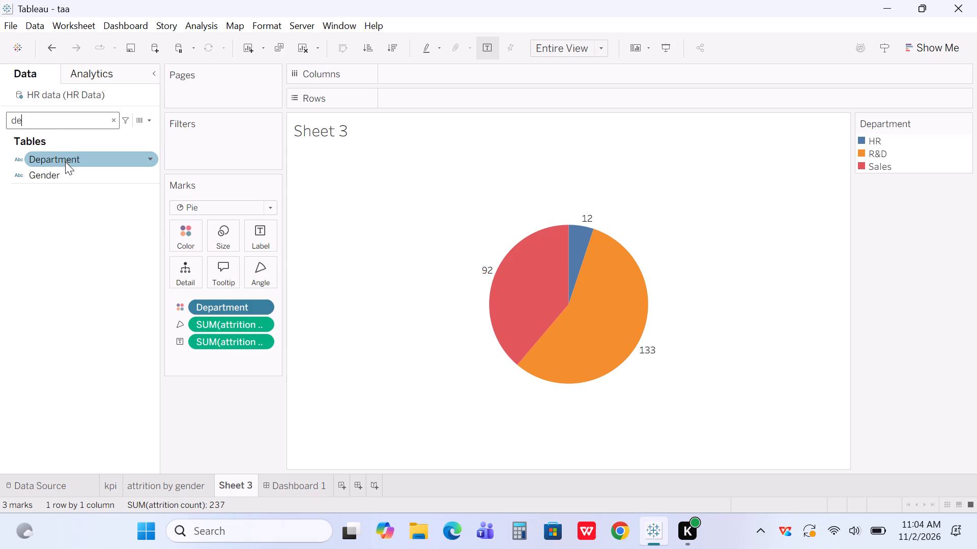
pyautogui.moveTo(65, 162); pyautogui.dragTo(255, 238)
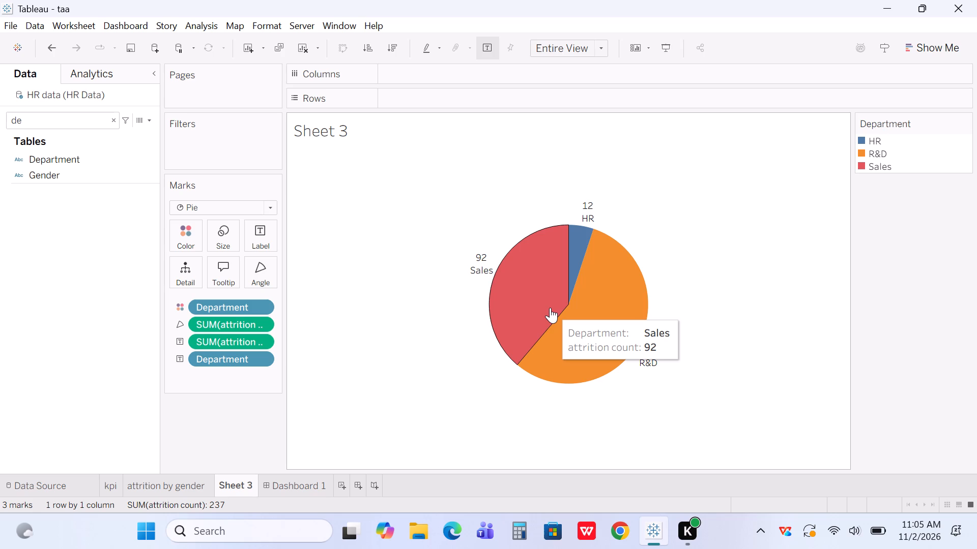
# Rename Sheet 3 as "pie".
pyautogui.doubleClick(244, 483)
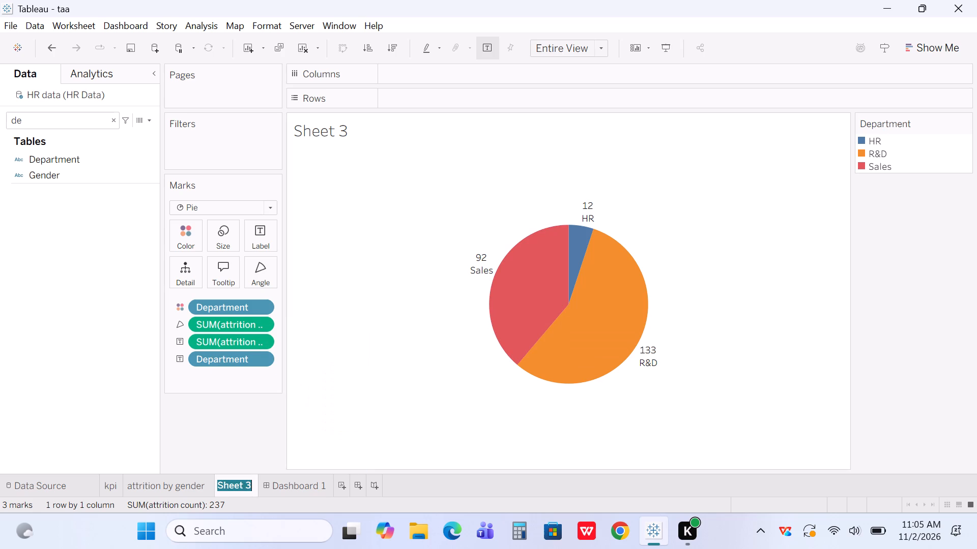
pyautogui.press('BackSpace')
pyautogui.write('pi')
pyautogui.press('e')
pyautogui.press('Return')
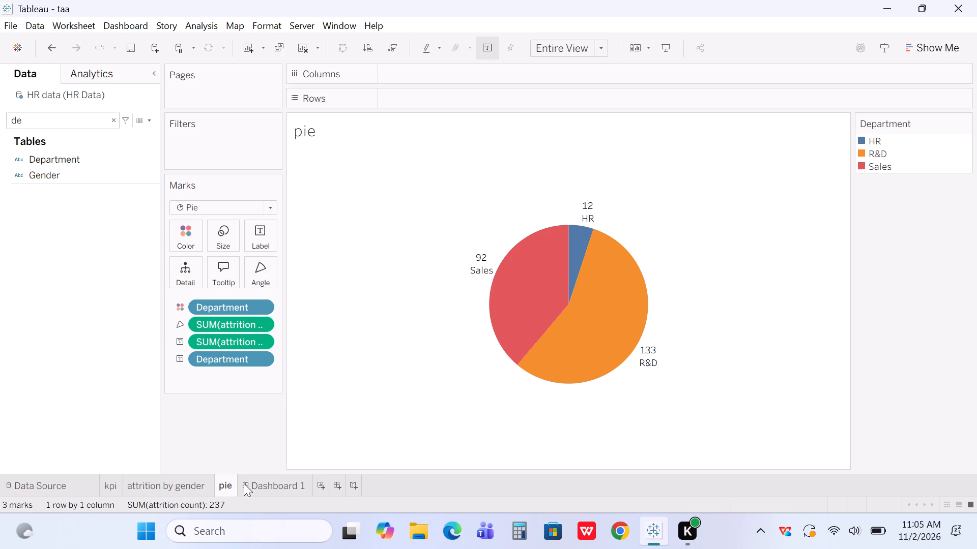
# Add a new worksheet, clear the field search, and name the sheet "no of employee by group".
pyautogui.click(324, 482)
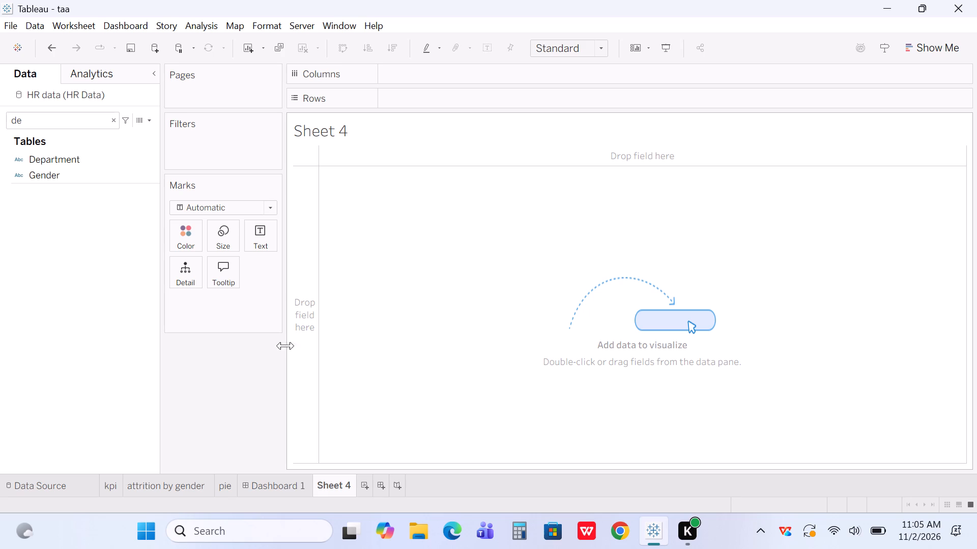
pyautogui.click(110, 123)
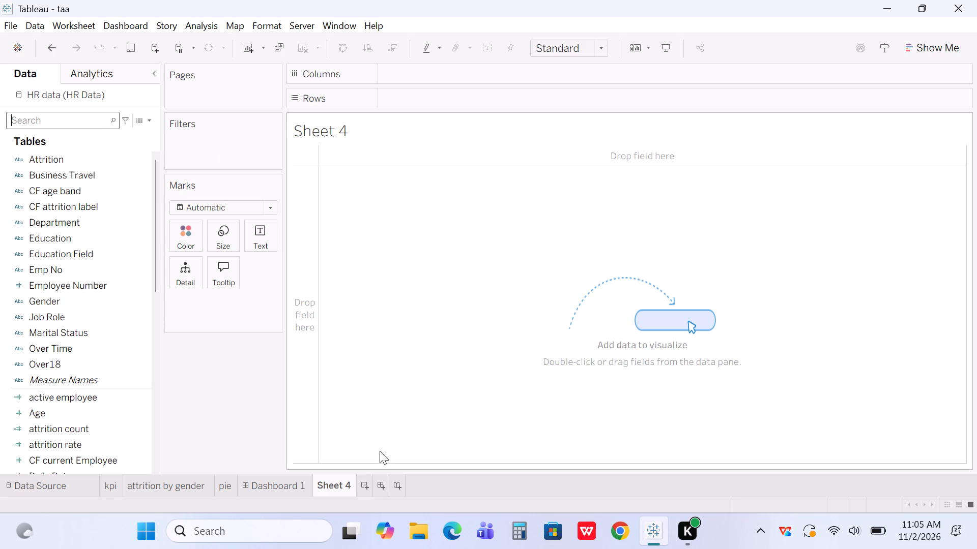
pyautogui.doubleClick(350, 480)
pyautogui.press('BackSpace')
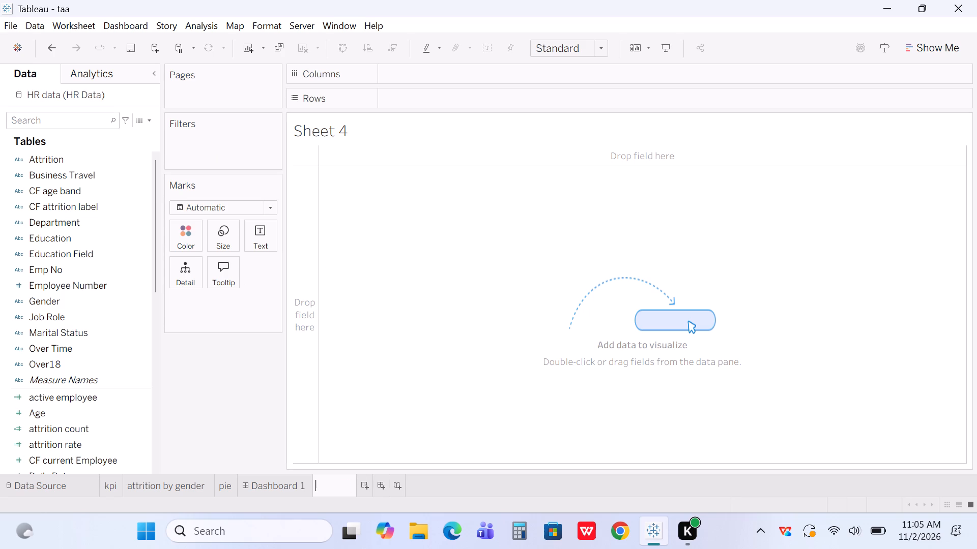
pyautogui.write('no of employee by group')
pyautogui.press('Return')
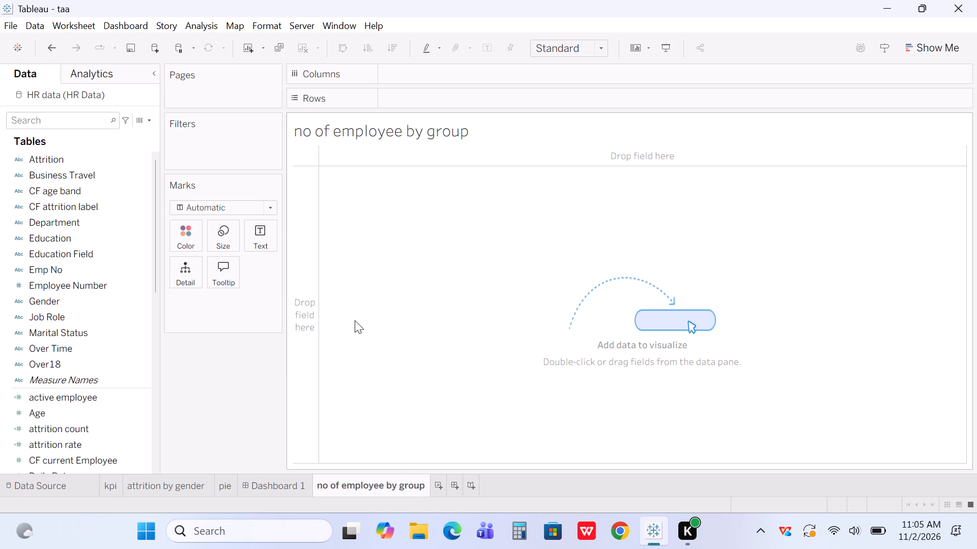
# Find the Age field by searching "age" and start creating bins from it with a bin size of 3.
pyautogui.click(88, 120)
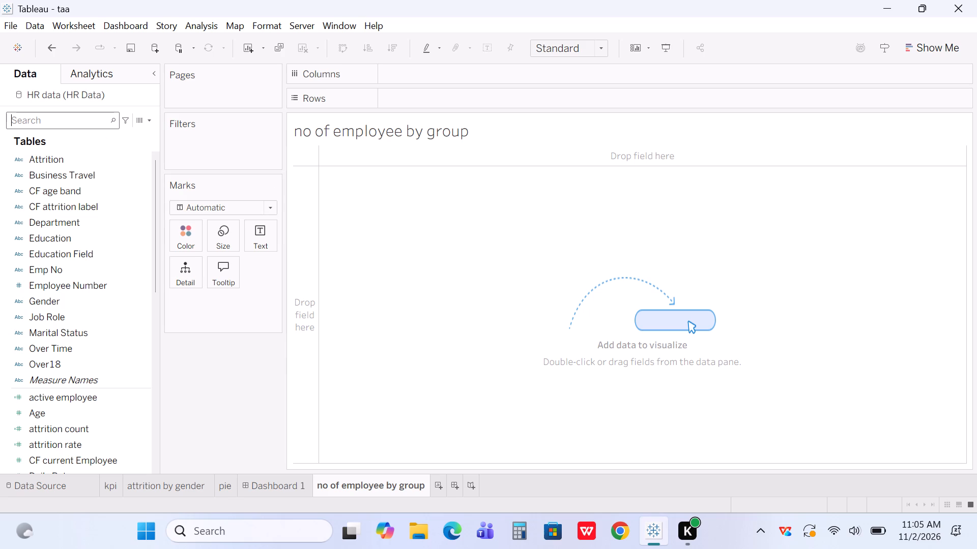
pyautogui.write('age')
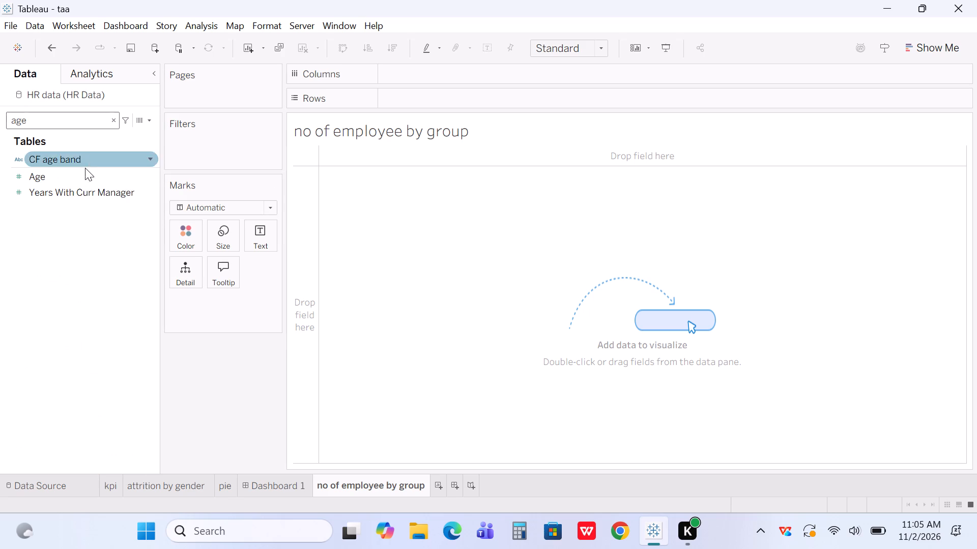
pyautogui.rightClick(85, 171)
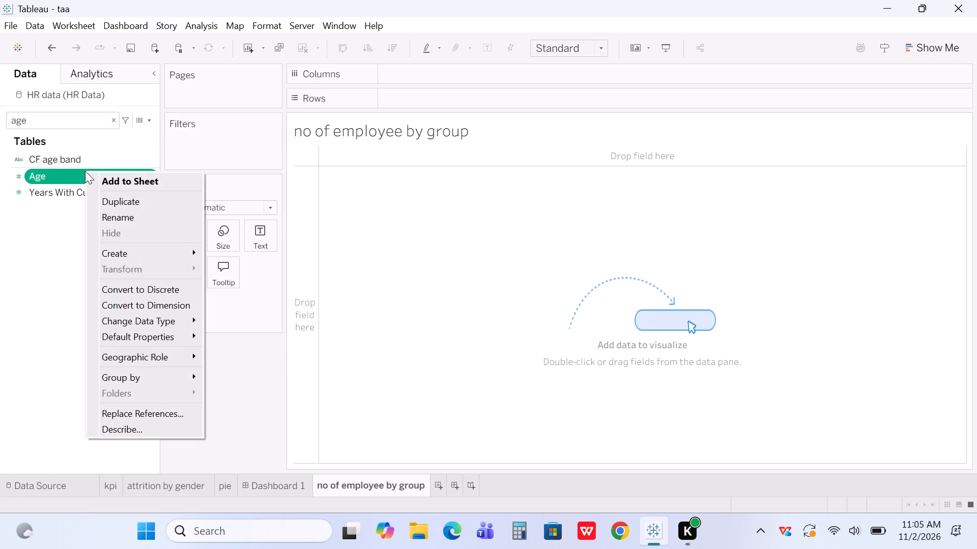
pyautogui.click(141, 253)
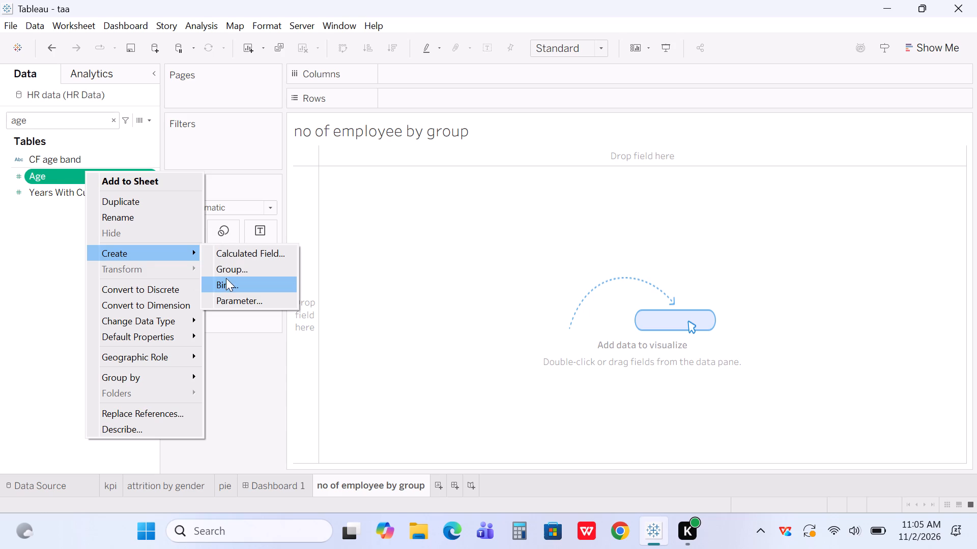
pyautogui.click(226, 278)
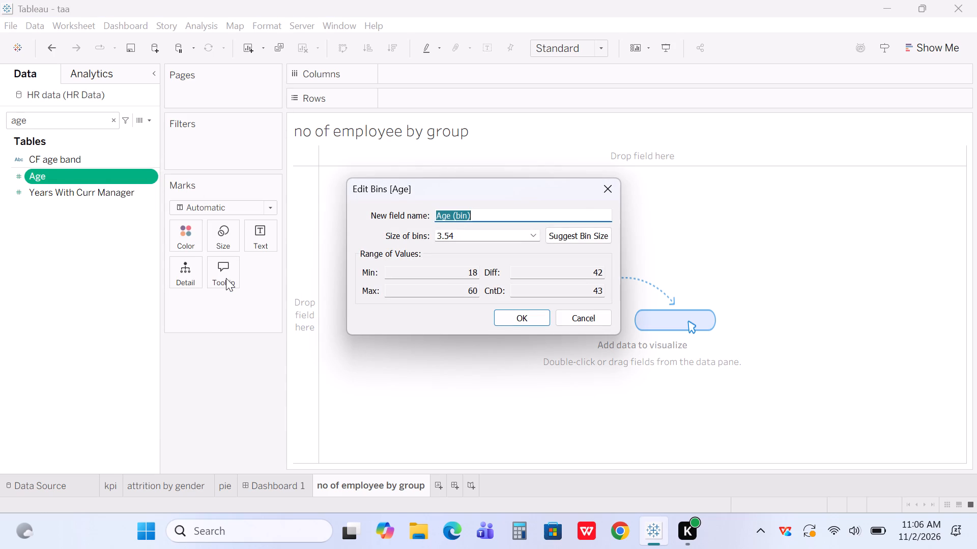
pyautogui.click(466, 235)
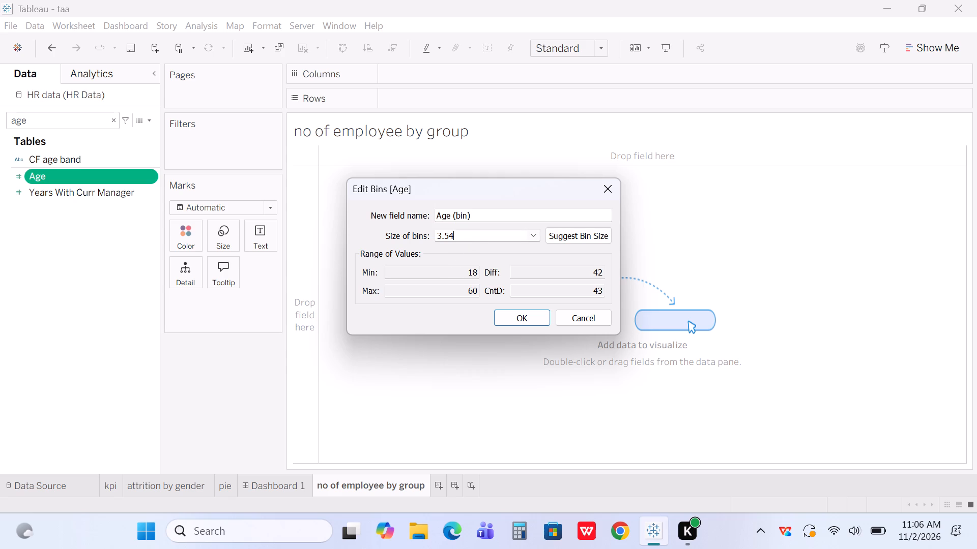
pyautogui.press('BackSpace')
pyautogui.press('BackSpace')
pyautogui.press('BackSpace')
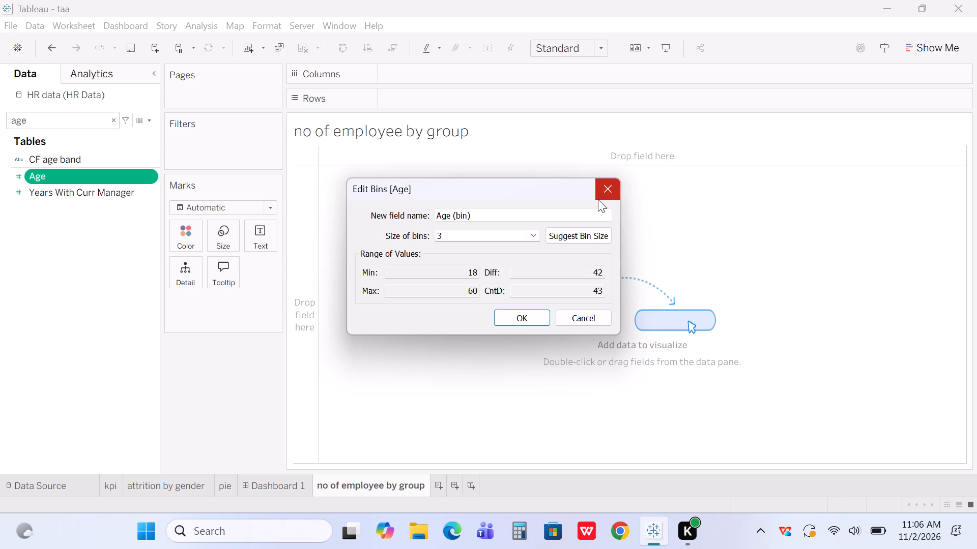
# Start a new parameter for the size of the Age bins and name it "bin size".
pyautogui.click(536, 236)
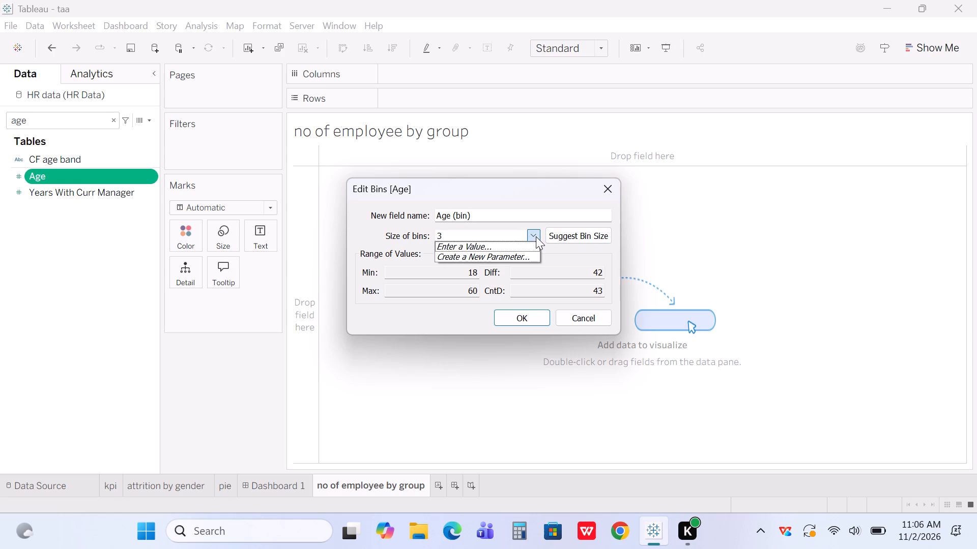
pyautogui.click(524, 261)
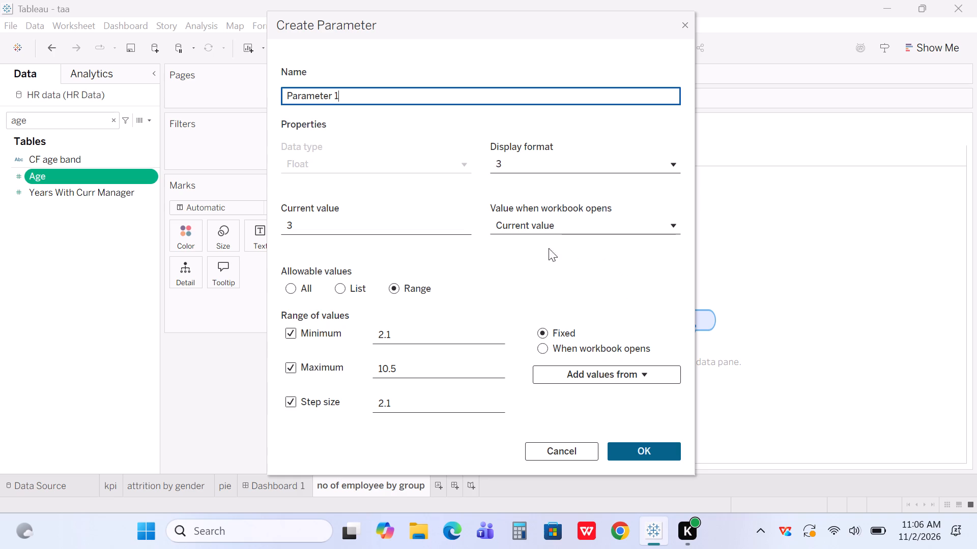
pyautogui.click(422, 97)
pyautogui.press('BackSpace')
pyautogui.press('BackSpace')
pyautogui.press('BackSpace')
pyautogui.press('BackSpace')
pyautogui.press('BackSpace')
pyautogui.press('BackSpace')
pyautogui.press('BackSpace')
pyautogui.press('BackSpace')
pyautogui.press('BackSpace')
pyautogui.press('BackSpace')
pyautogui.press('BackSpace')
pyautogui.press('BackSpace')
pyautogui.press('BackSpace')
pyautogui.press('BackSpace')
pyautogui.press('BackSpace')
pyautogui.press('BackSpace')
pyautogui.press('BackSpace')
pyautogui.press('BackSpace')
pyautogui.press('BackSpace')
pyautogui.press('BackSpace')
pyautogui.write('bin size')
# Set the bin size parameter's display format to Number (Custom) with 2 decimal places and create the parameter.
pyautogui.click(557, 160)
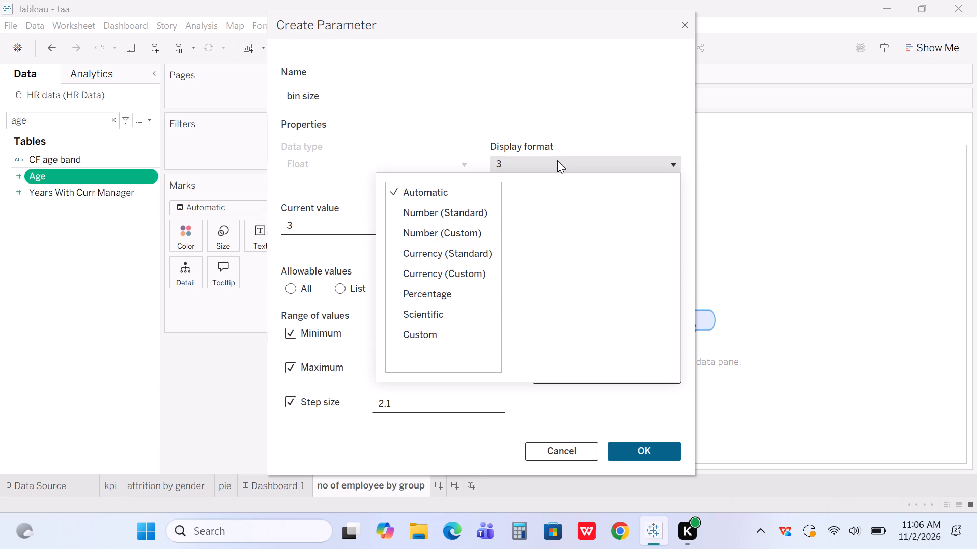
pyautogui.click(551, 161)
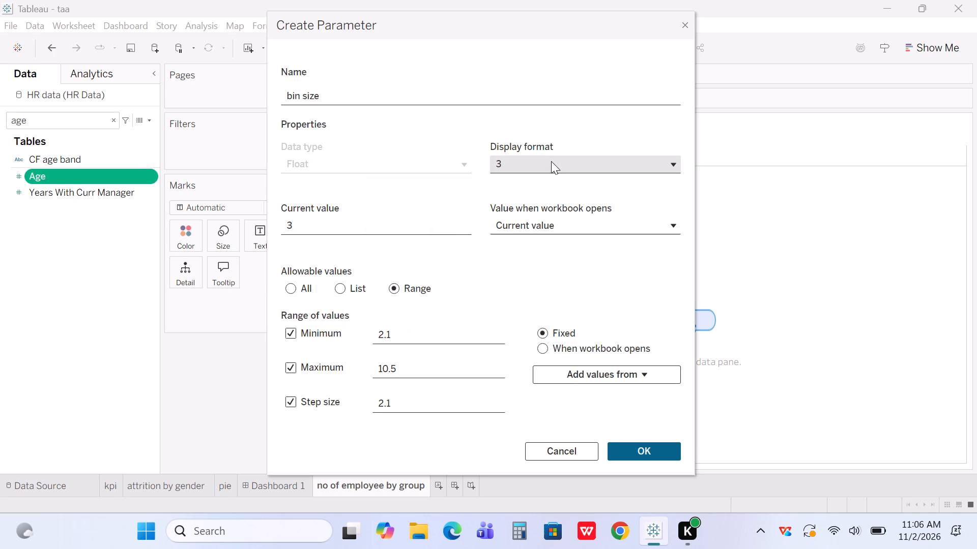
pyautogui.press('2')
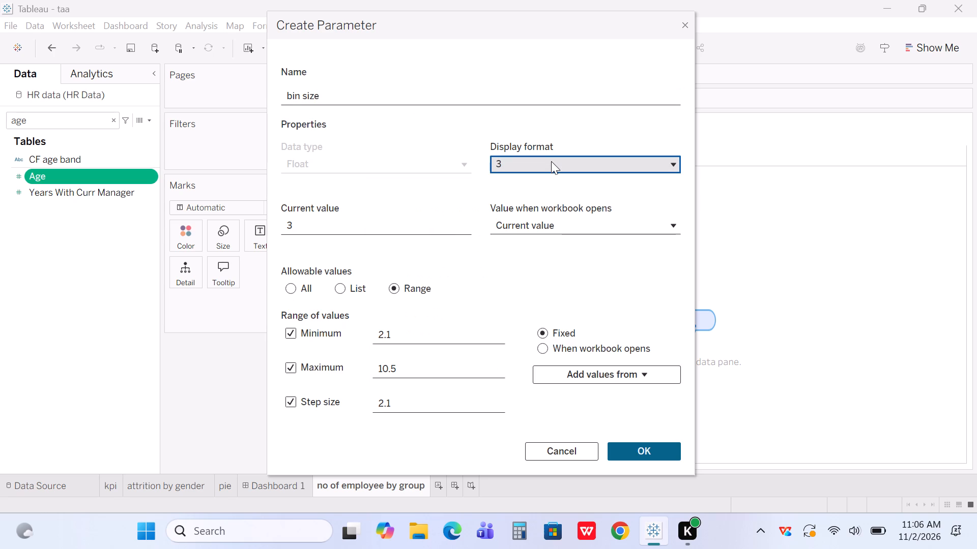
pyautogui.click(675, 160)
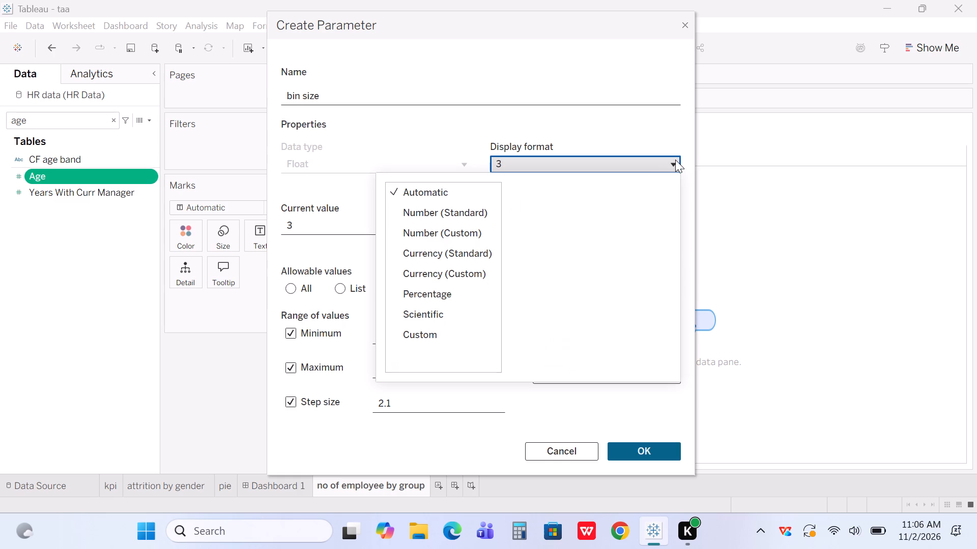
pyautogui.click(470, 237)
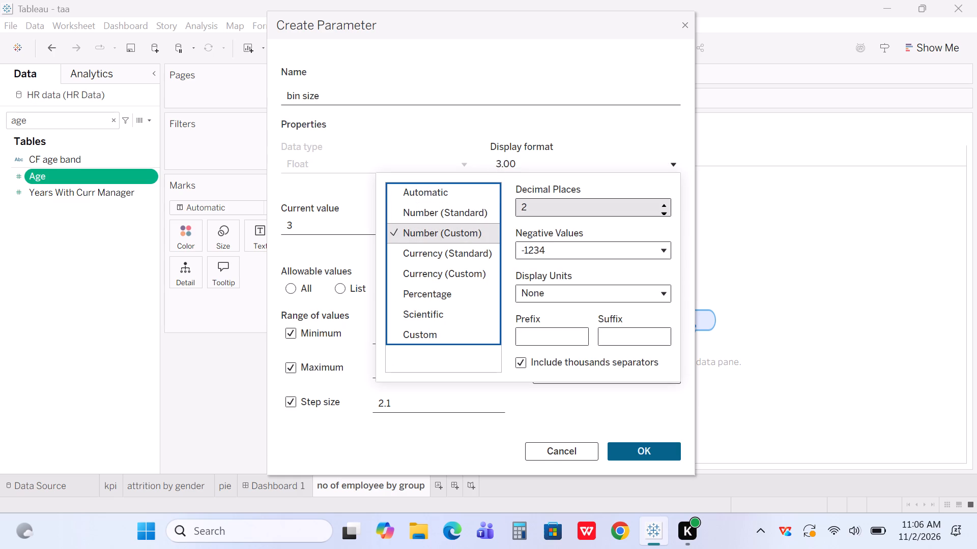
pyautogui.click(555, 207)
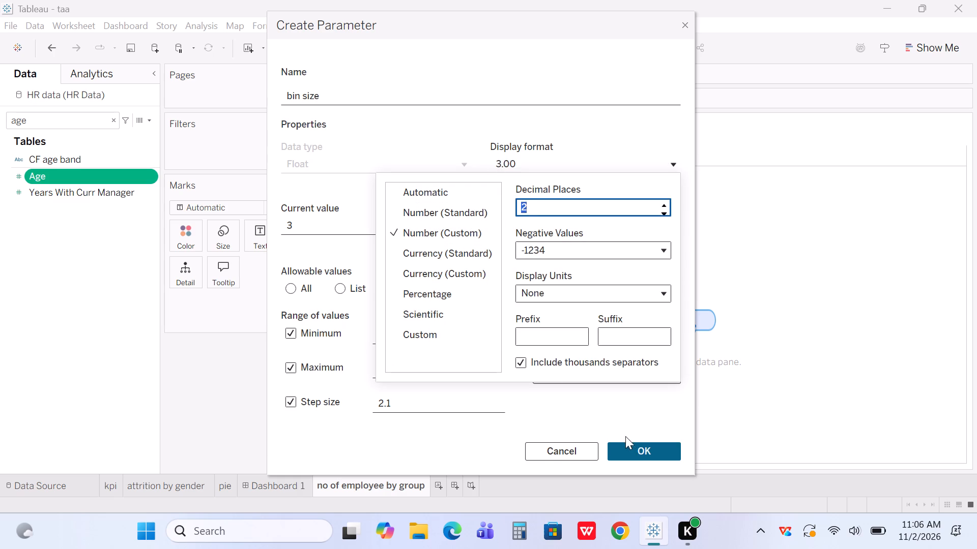
pyautogui.click(635, 453)
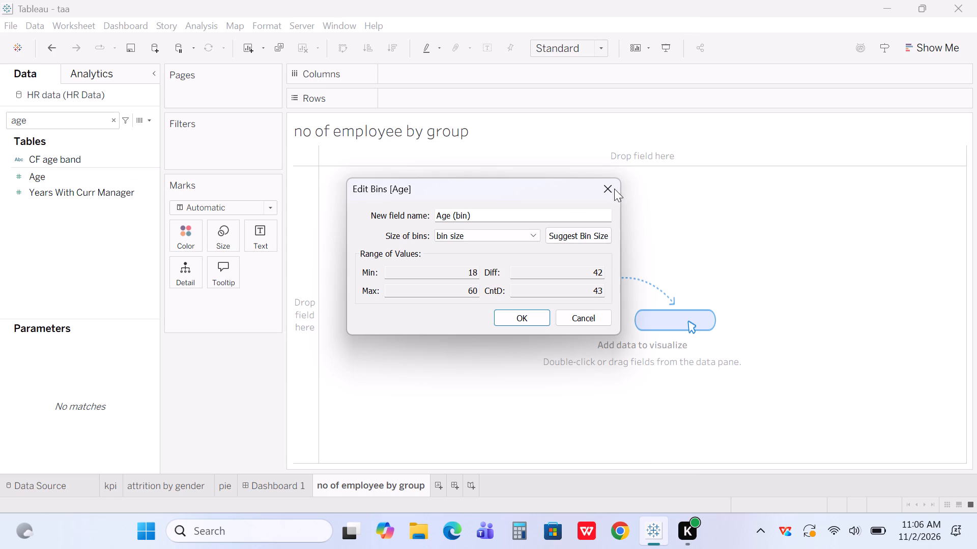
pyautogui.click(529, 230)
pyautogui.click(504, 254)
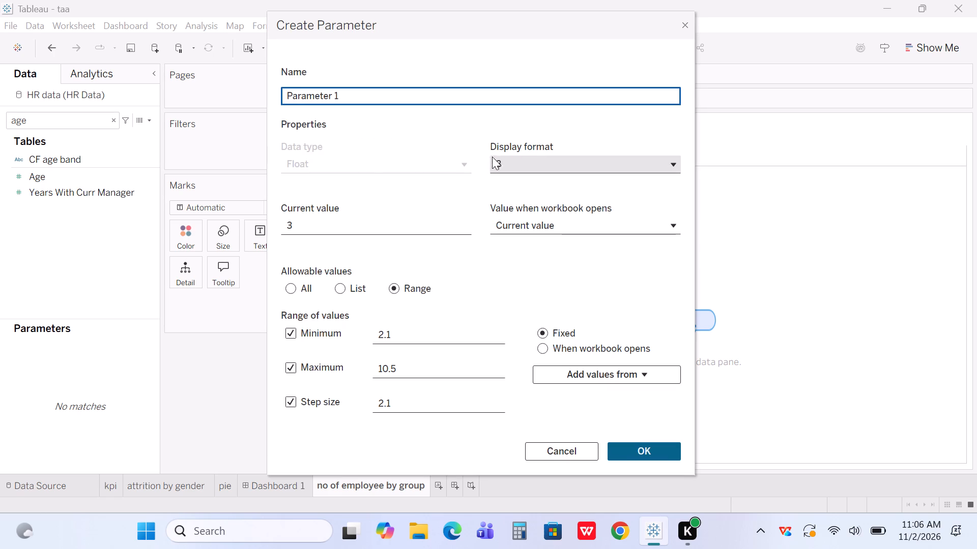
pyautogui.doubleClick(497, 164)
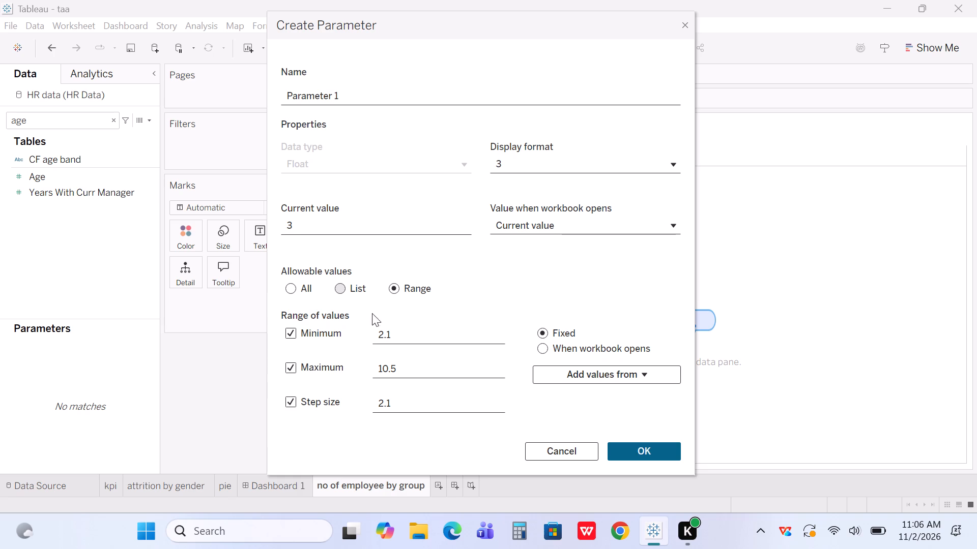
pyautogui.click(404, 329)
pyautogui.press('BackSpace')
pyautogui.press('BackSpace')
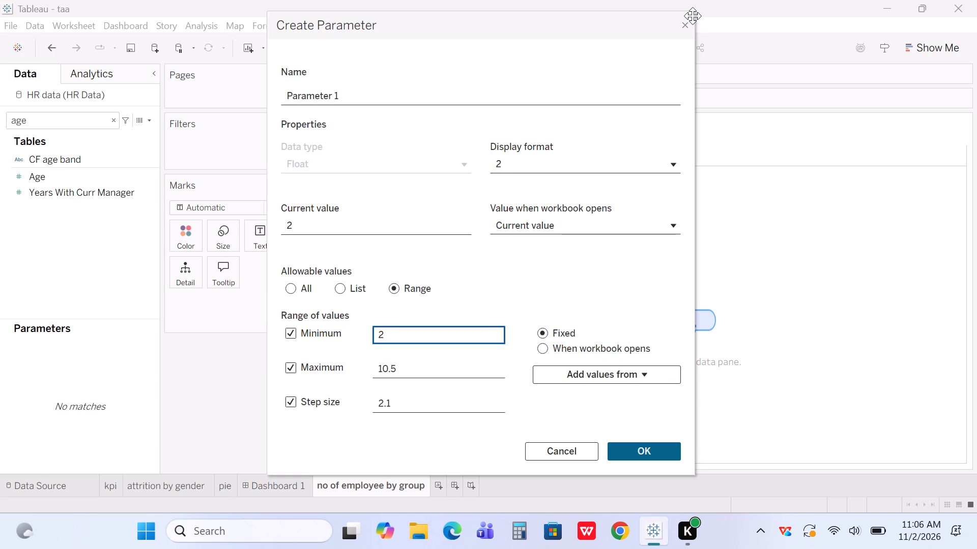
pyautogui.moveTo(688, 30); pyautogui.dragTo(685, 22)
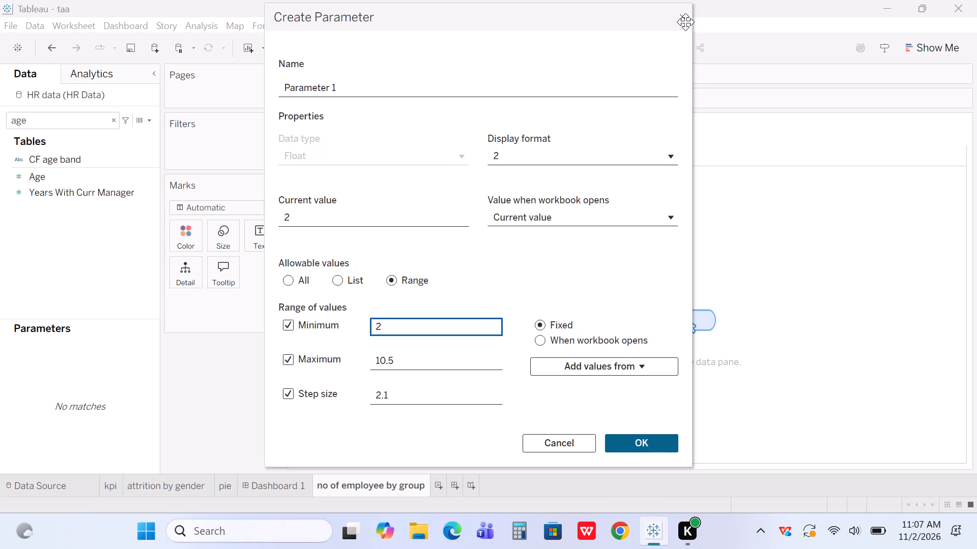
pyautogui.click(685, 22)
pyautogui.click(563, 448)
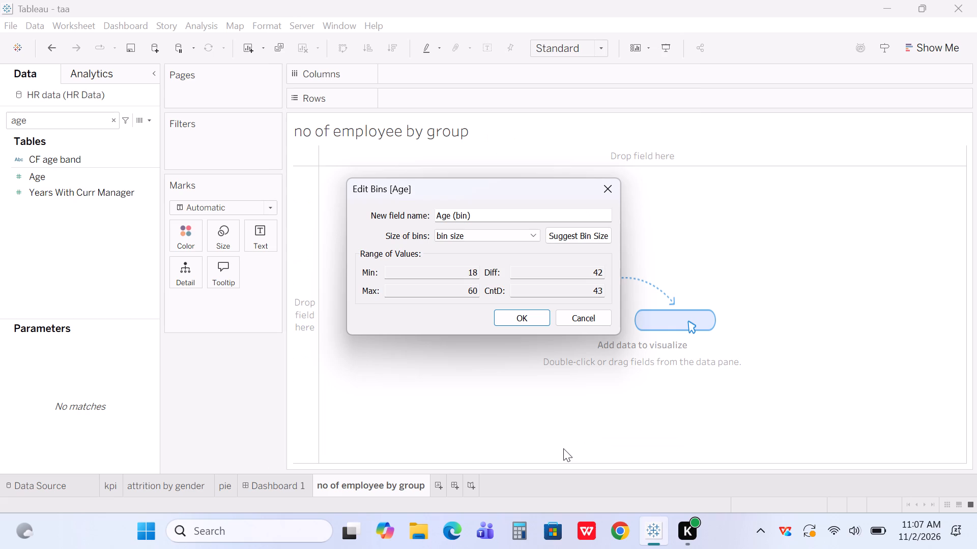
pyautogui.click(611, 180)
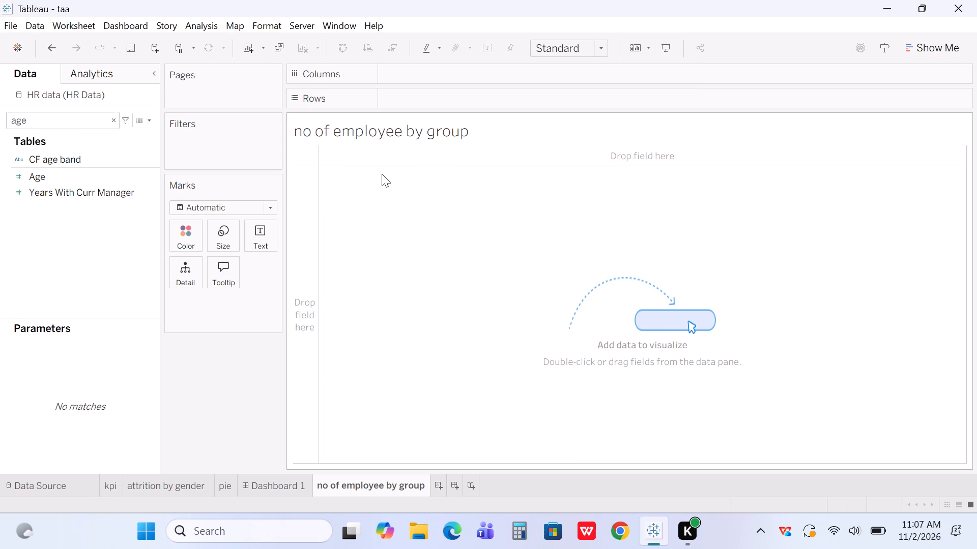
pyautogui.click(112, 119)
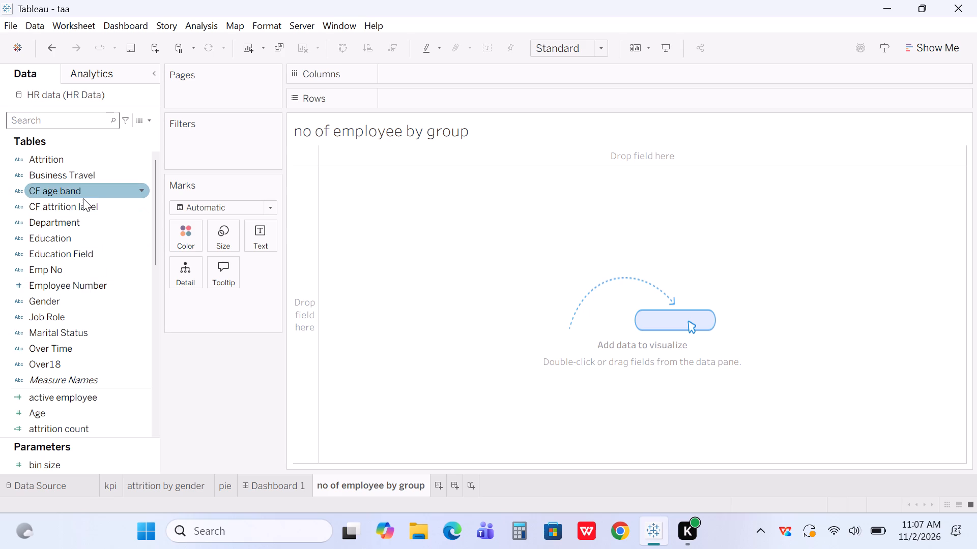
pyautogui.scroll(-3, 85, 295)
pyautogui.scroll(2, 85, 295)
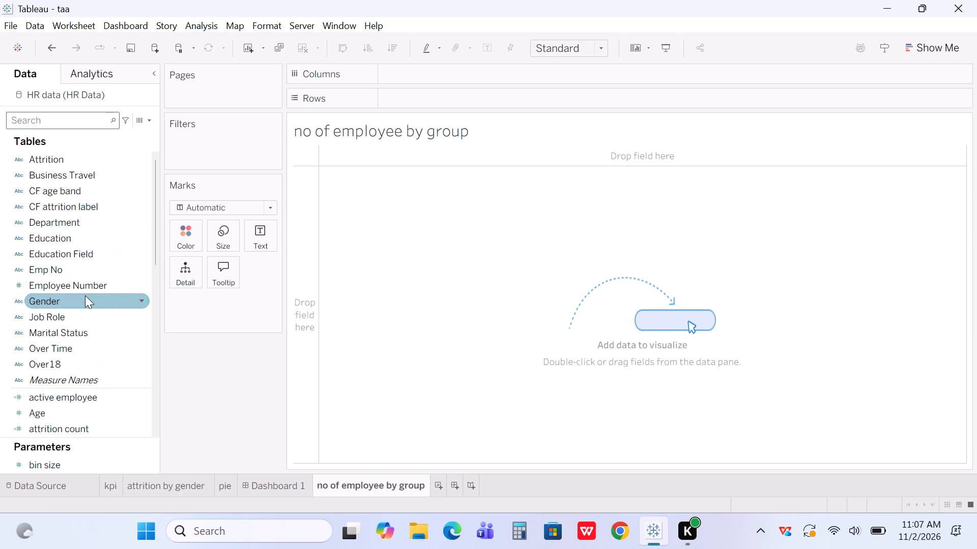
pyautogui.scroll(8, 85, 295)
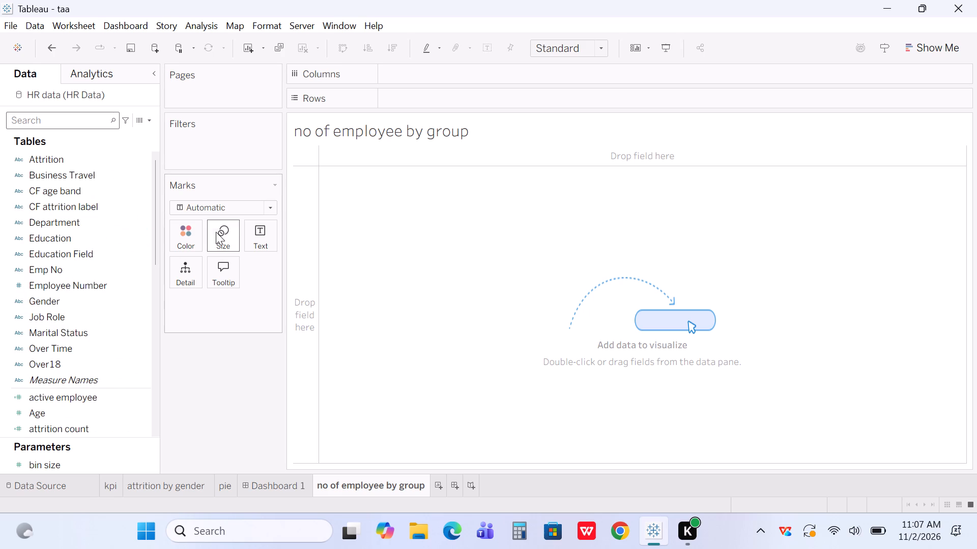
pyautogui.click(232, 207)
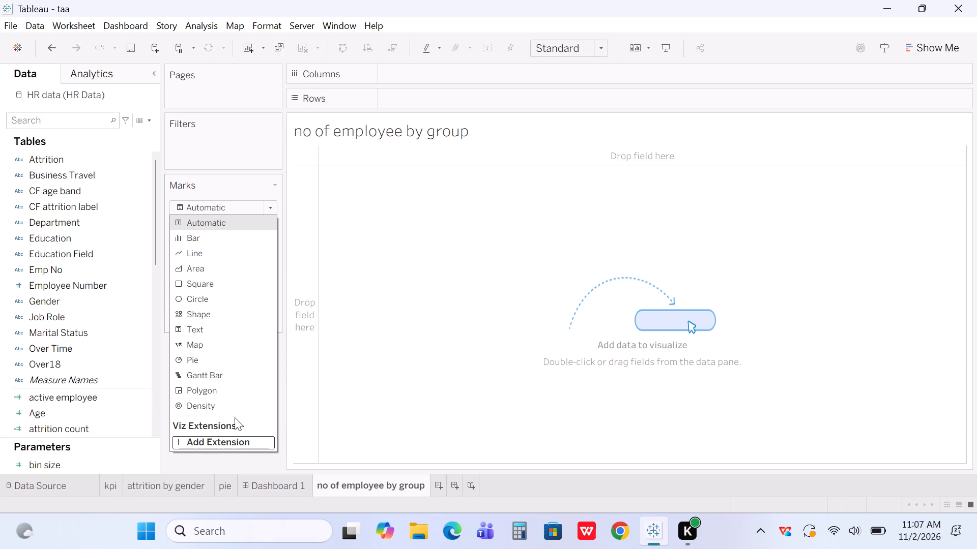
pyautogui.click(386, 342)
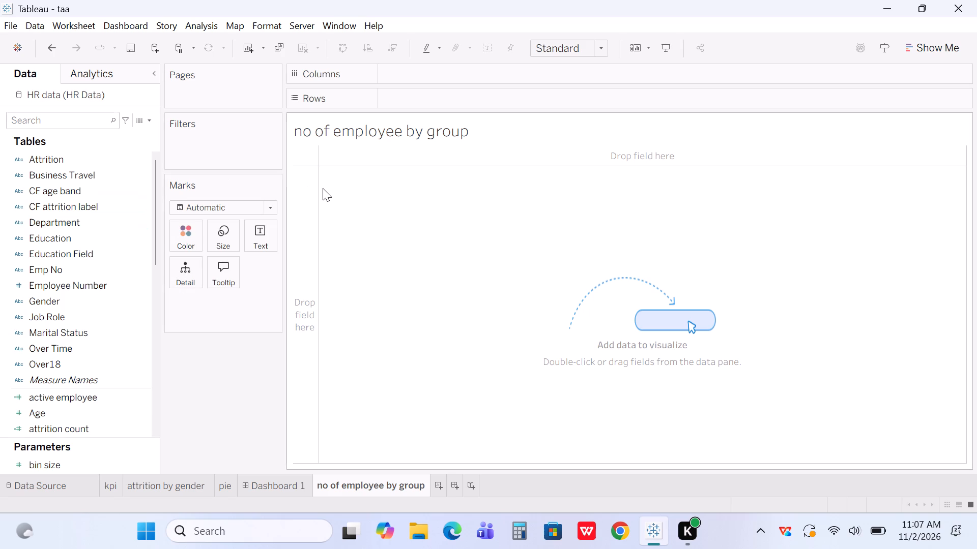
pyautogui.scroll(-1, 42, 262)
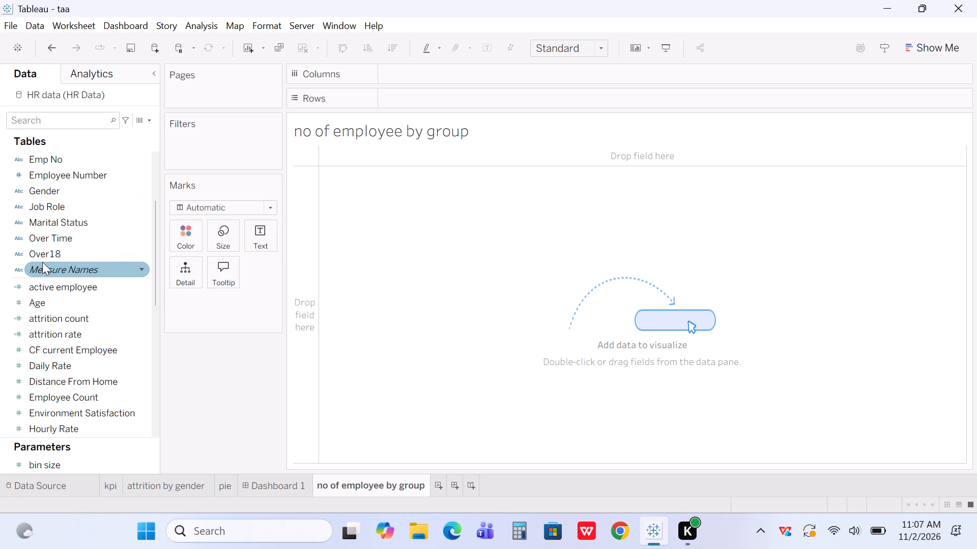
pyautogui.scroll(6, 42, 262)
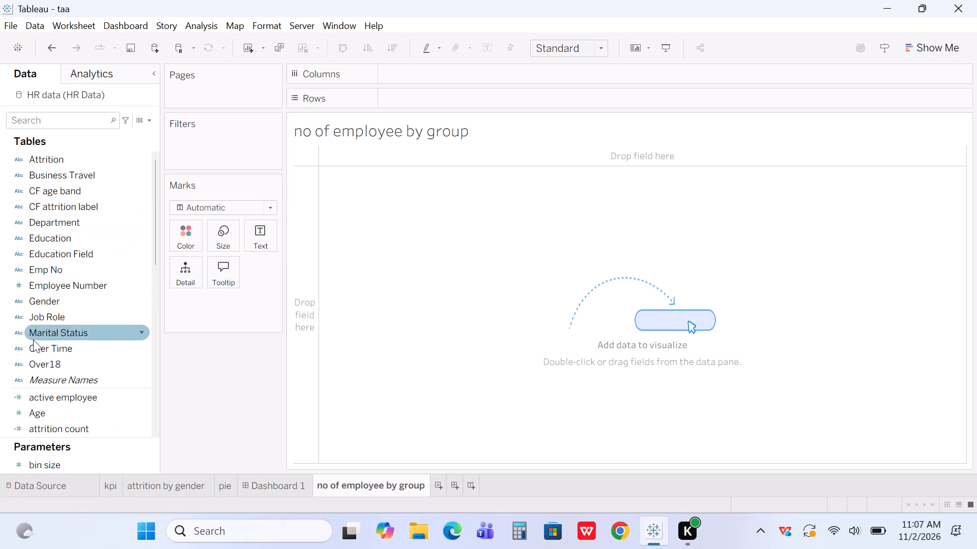
# Find the Age field by searching "age" and place it on Columns as a sum.
pyautogui.click(67, 124)
pyautogui.write('age')
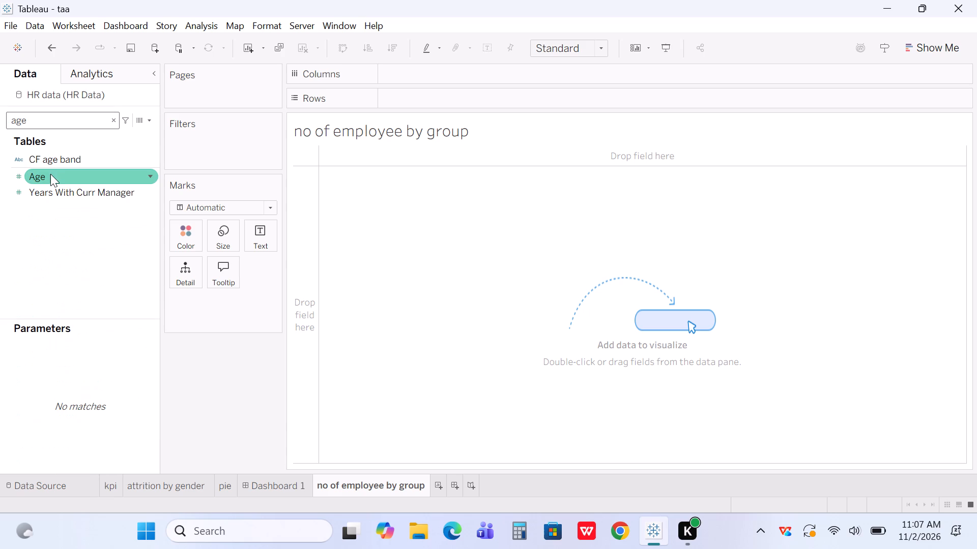
pyautogui.moveTo(49, 175); pyautogui.dragTo(411, 96)
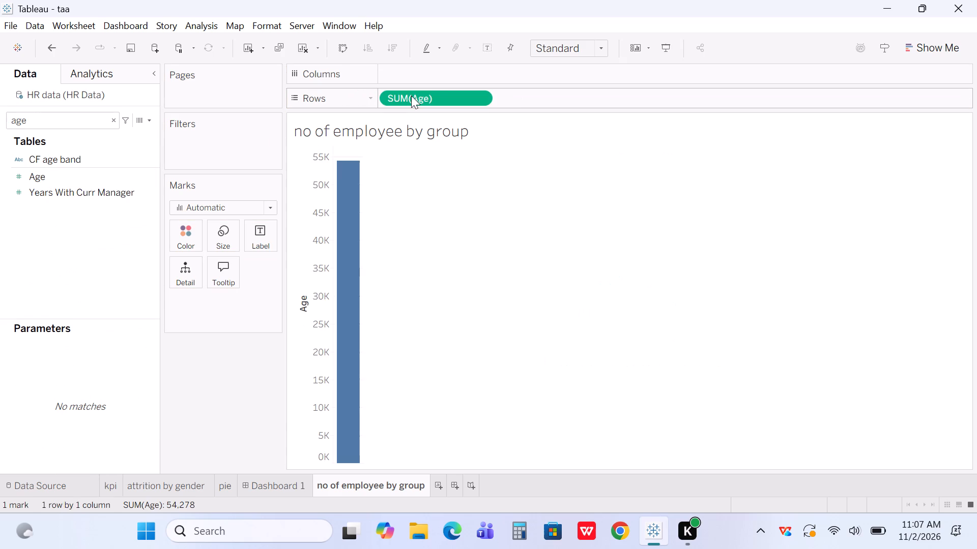
pyautogui.moveTo(411, 96); pyautogui.dragTo(412, 67)
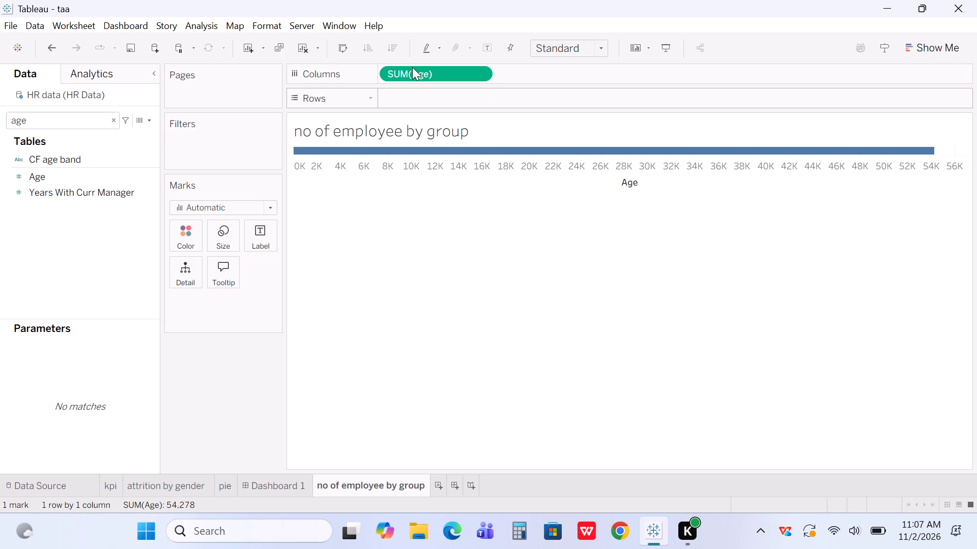
# Find the Employee Count field by searching "em" and place it on Rows as a sum.
pyautogui.click(114, 123)
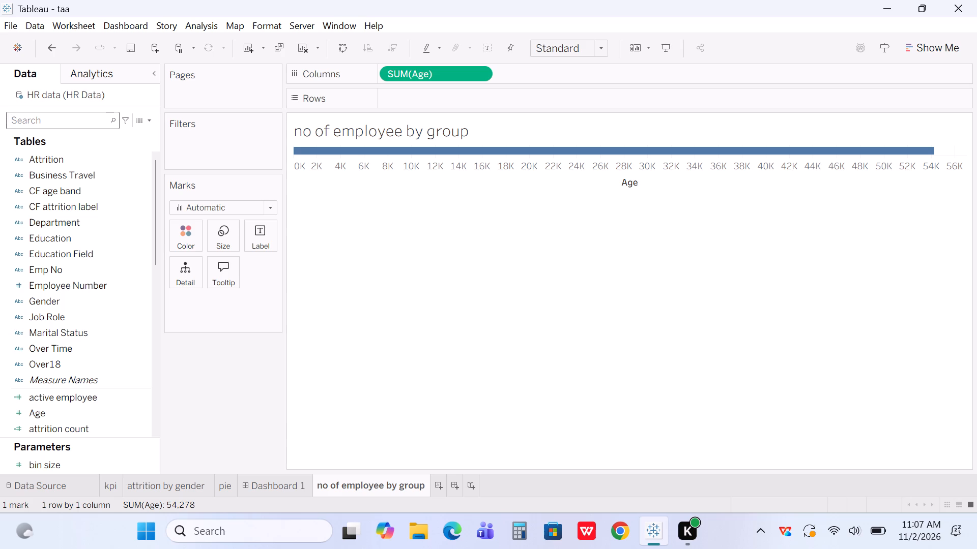
pyautogui.write('no')
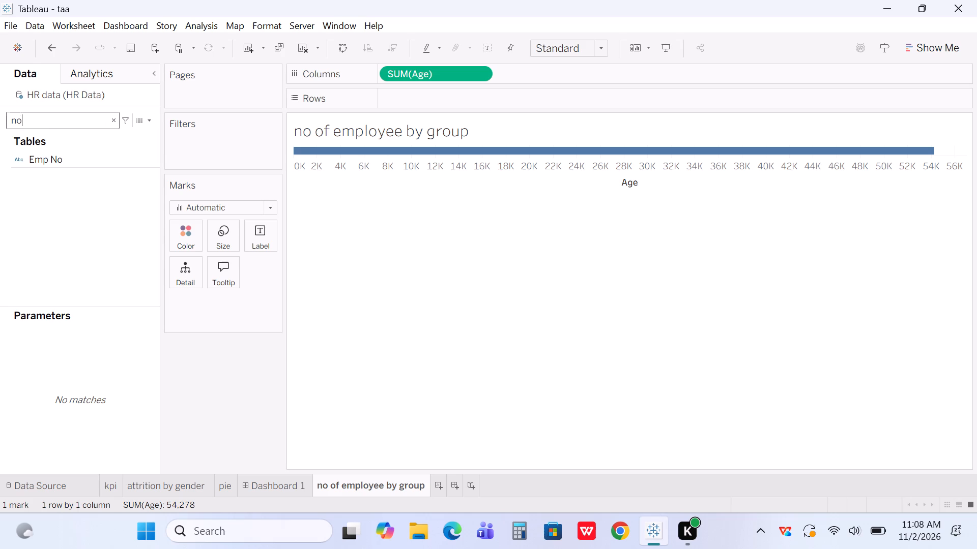
pyautogui.press('BackSpace')
pyautogui.press('BackSpace')
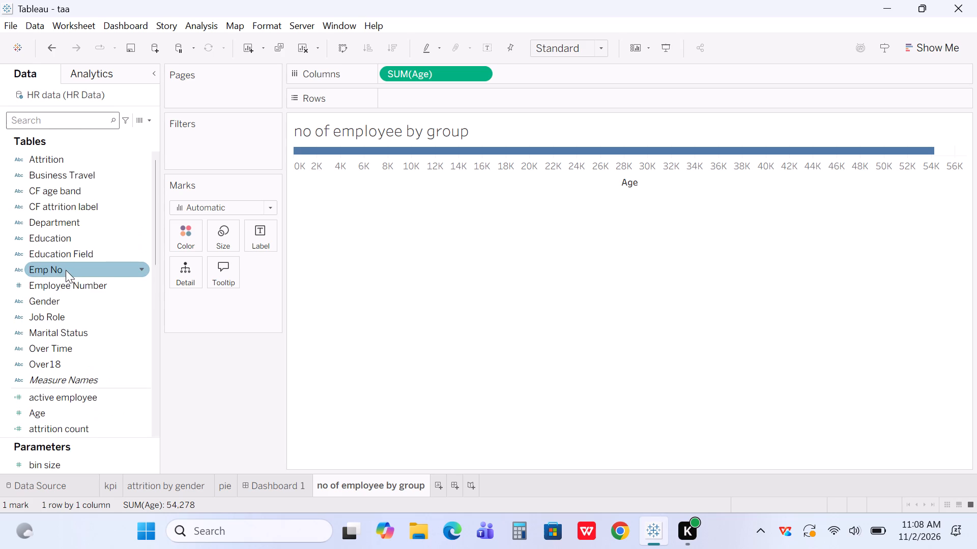
pyautogui.scroll(-1, 64, 346)
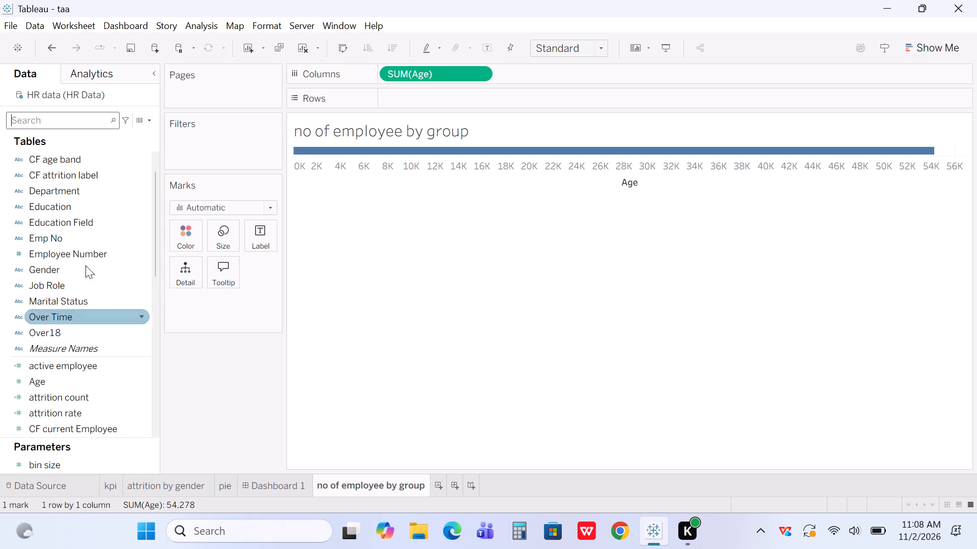
pyautogui.click(73, 121)
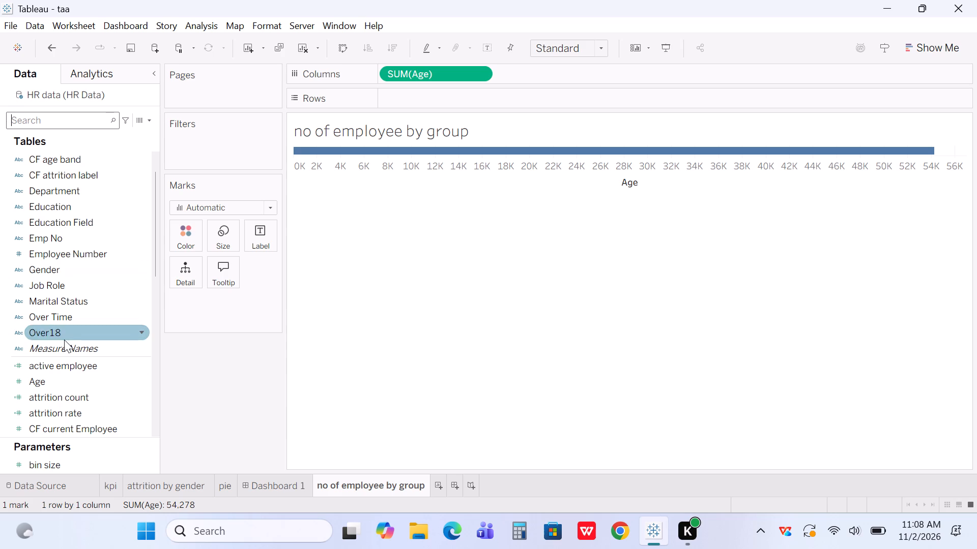
pyautogui.click(67, 124)
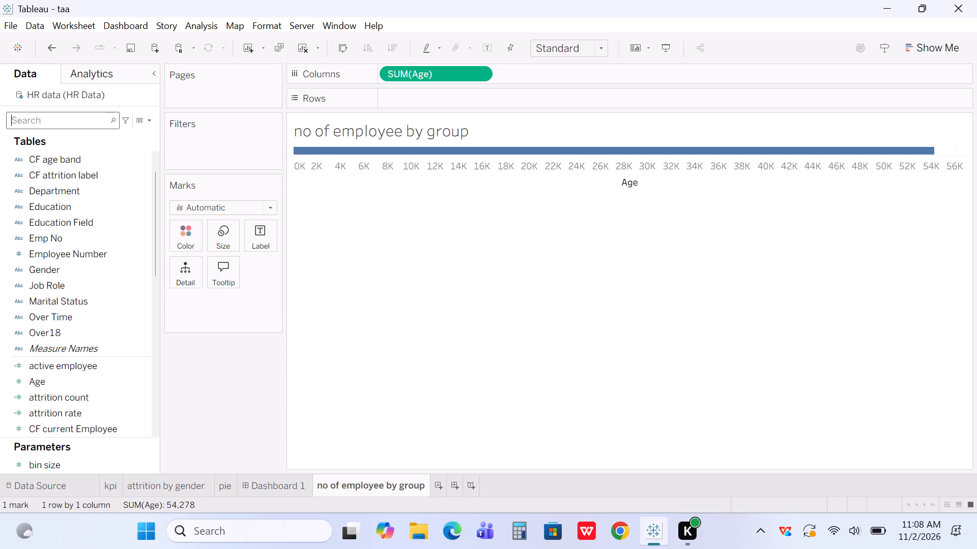
pyautogui.write('em')
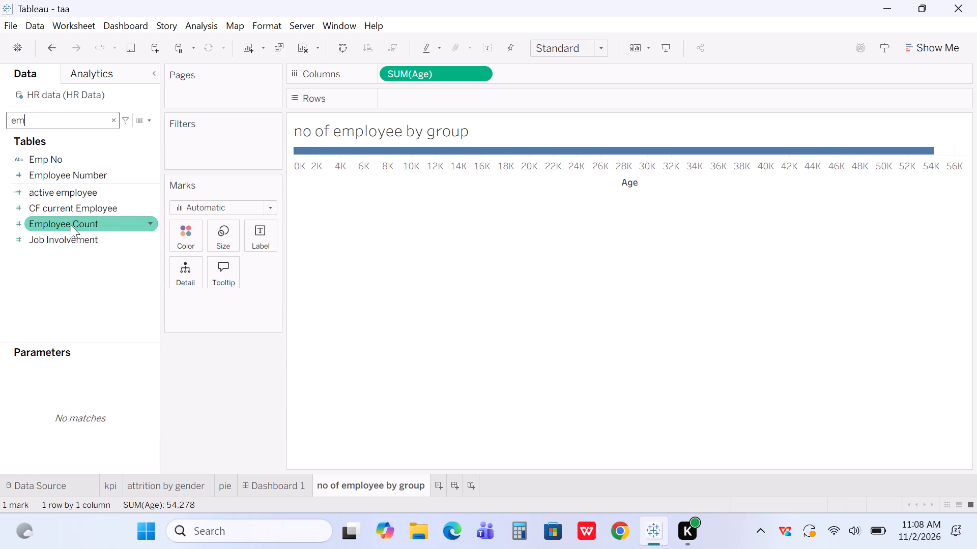
pyautogui.moveTo(71, 225); pyautogui.dragTo(418, 106)
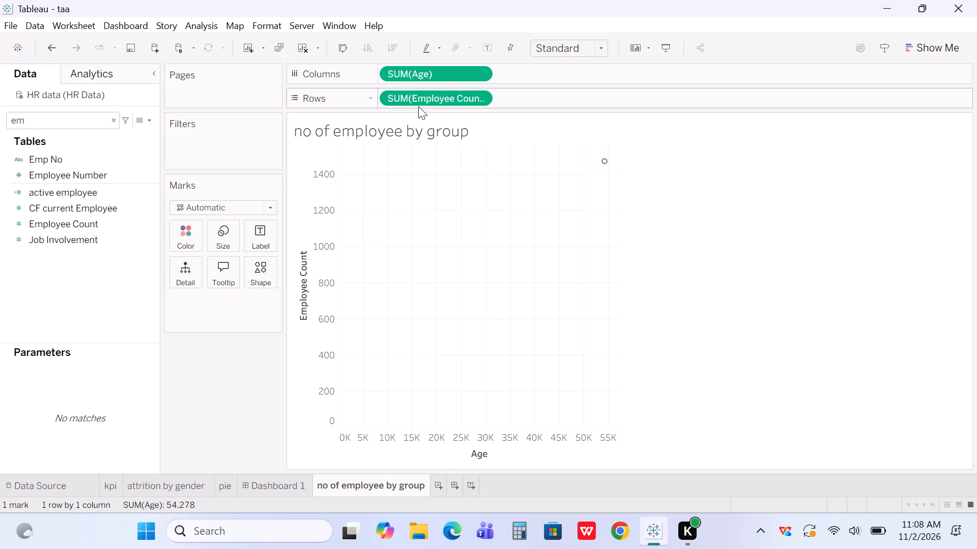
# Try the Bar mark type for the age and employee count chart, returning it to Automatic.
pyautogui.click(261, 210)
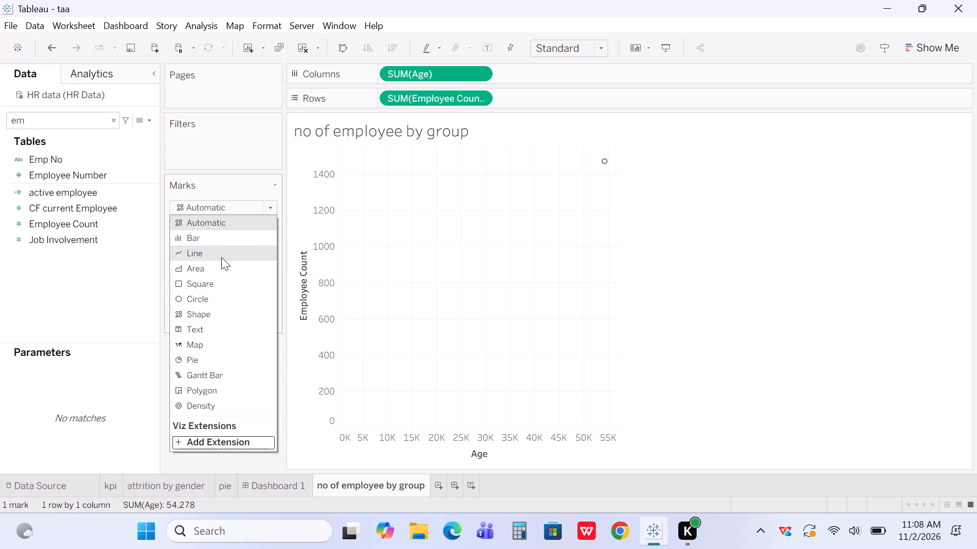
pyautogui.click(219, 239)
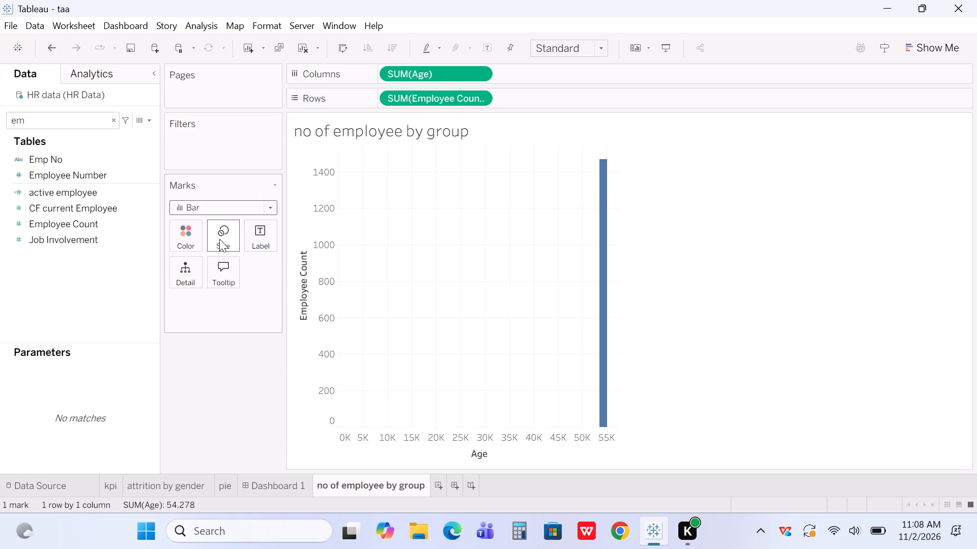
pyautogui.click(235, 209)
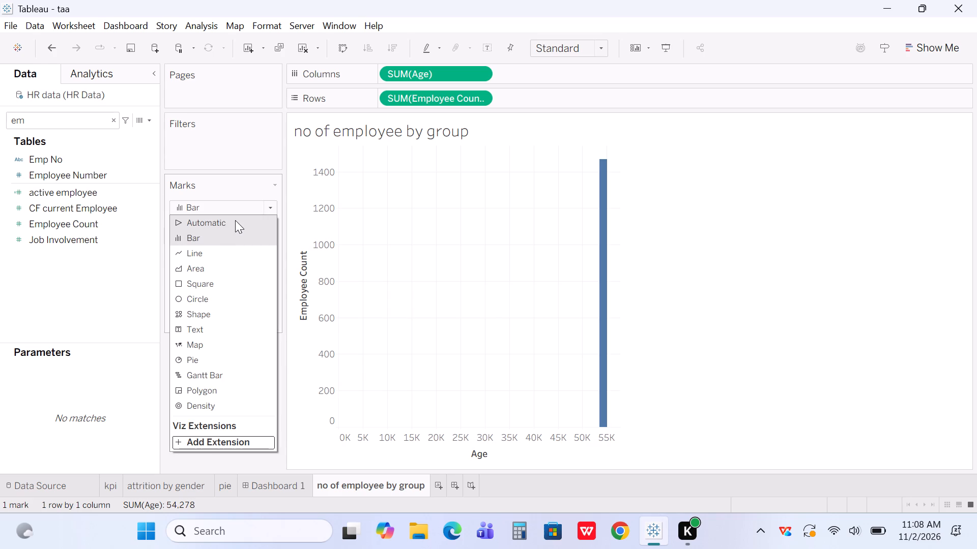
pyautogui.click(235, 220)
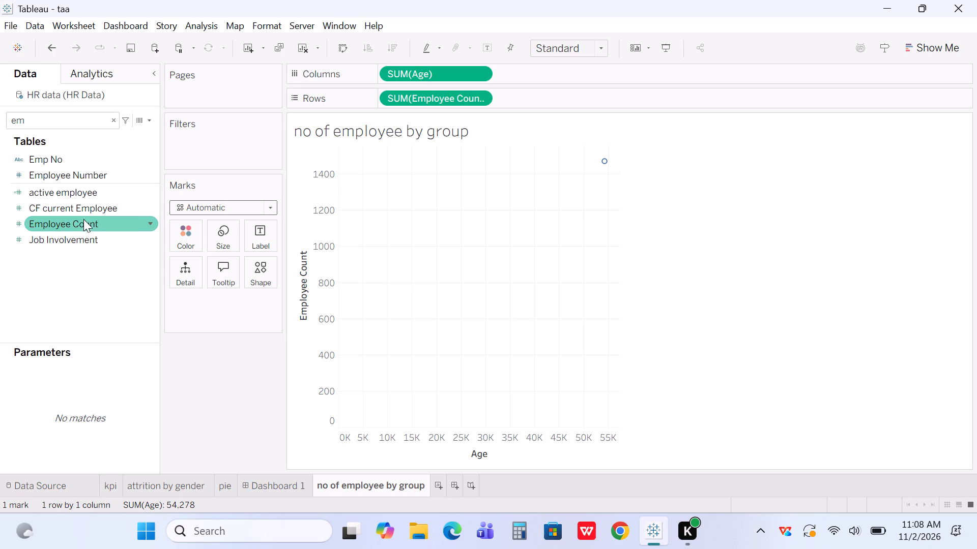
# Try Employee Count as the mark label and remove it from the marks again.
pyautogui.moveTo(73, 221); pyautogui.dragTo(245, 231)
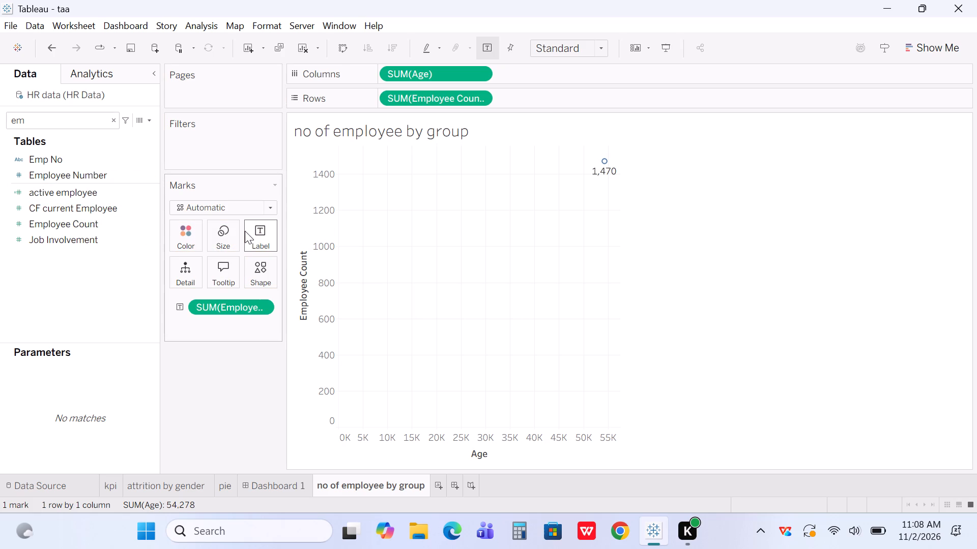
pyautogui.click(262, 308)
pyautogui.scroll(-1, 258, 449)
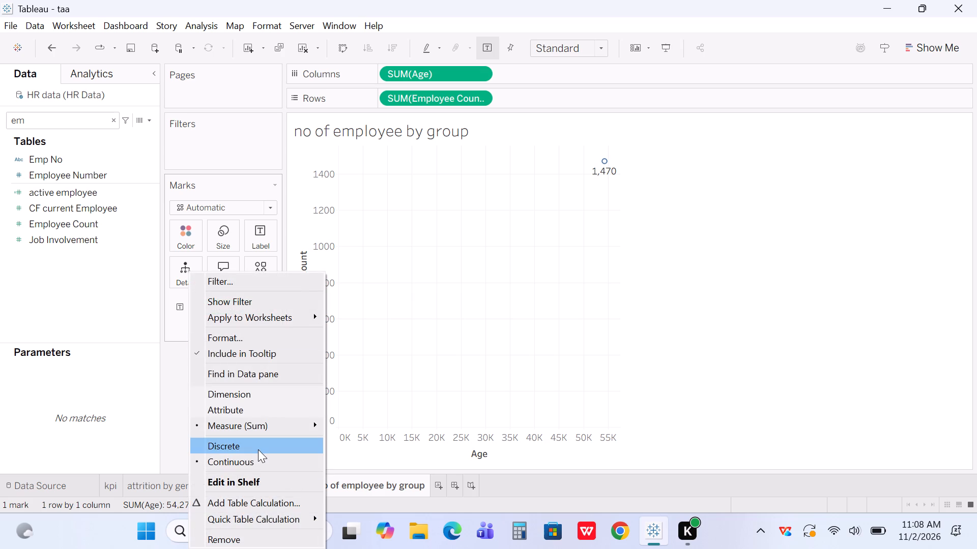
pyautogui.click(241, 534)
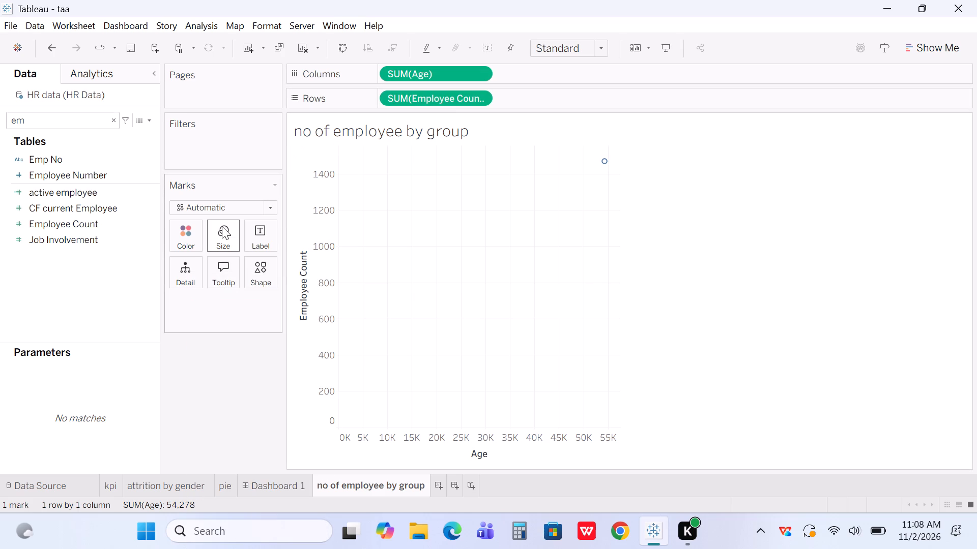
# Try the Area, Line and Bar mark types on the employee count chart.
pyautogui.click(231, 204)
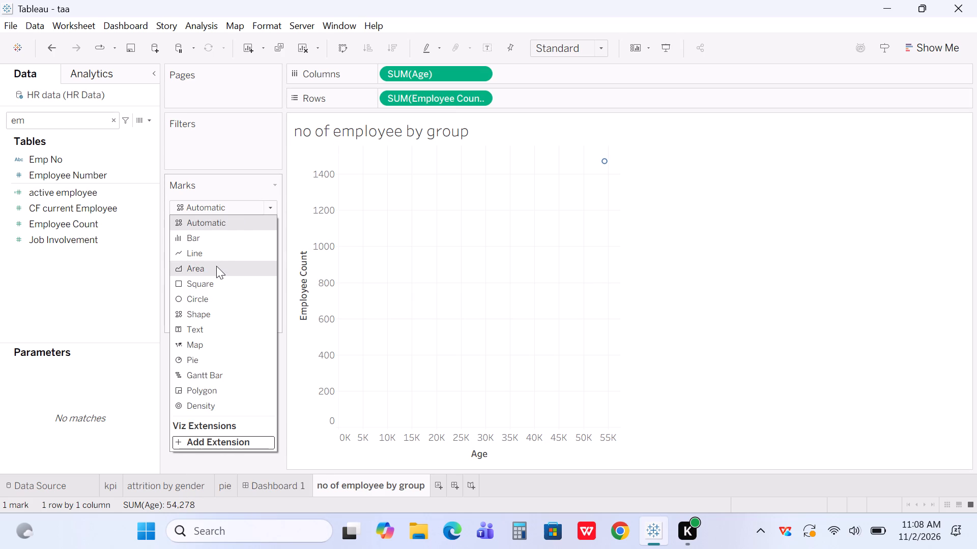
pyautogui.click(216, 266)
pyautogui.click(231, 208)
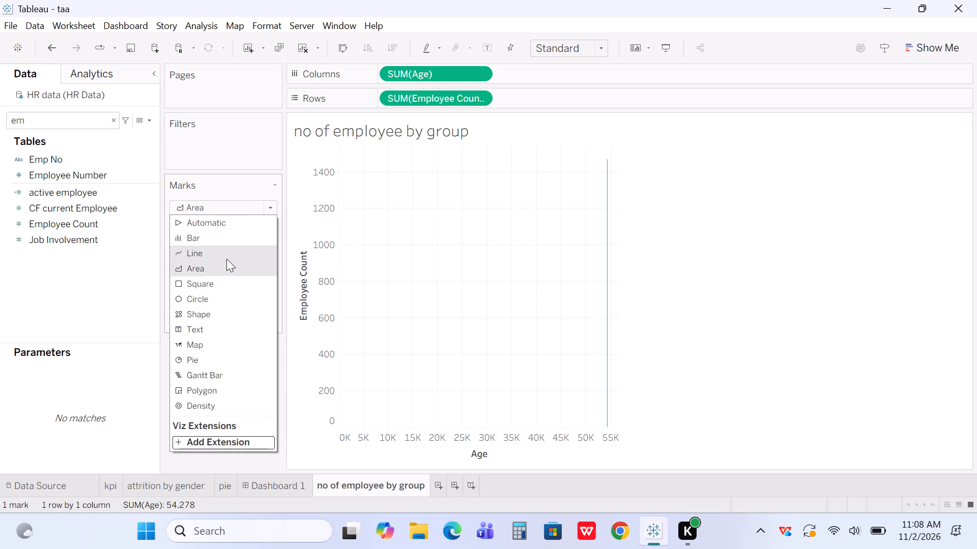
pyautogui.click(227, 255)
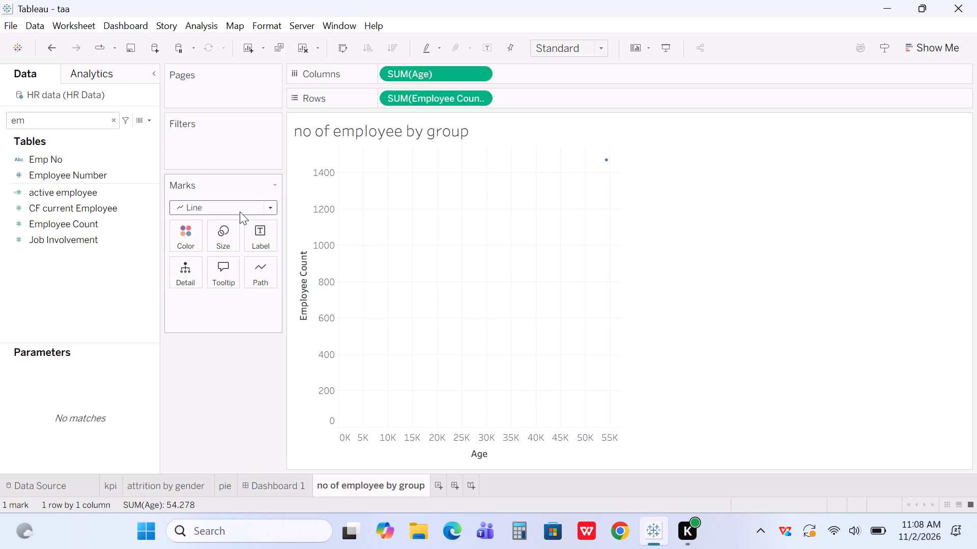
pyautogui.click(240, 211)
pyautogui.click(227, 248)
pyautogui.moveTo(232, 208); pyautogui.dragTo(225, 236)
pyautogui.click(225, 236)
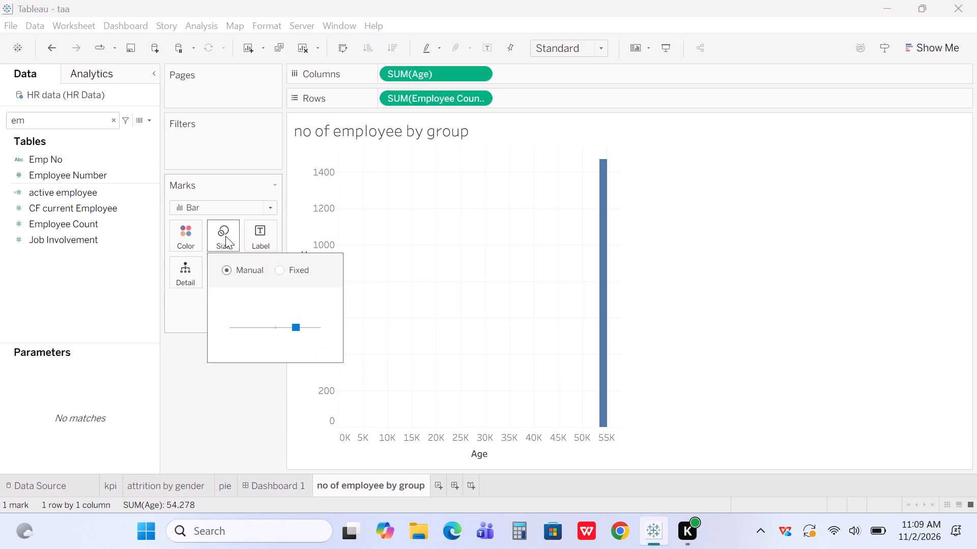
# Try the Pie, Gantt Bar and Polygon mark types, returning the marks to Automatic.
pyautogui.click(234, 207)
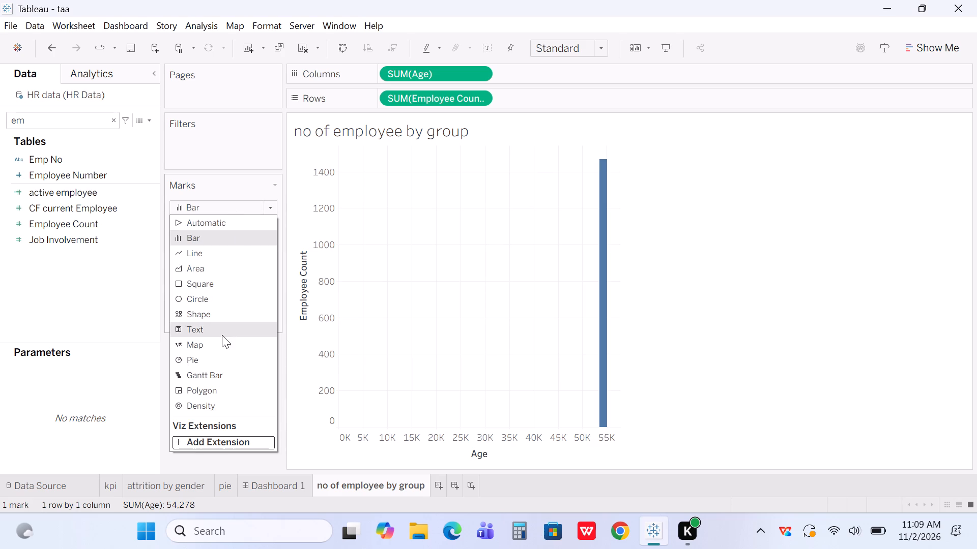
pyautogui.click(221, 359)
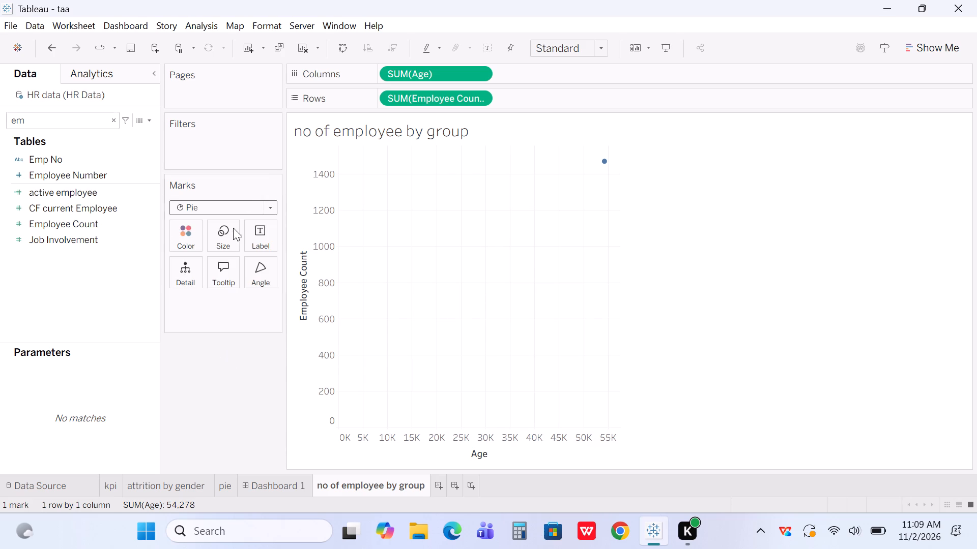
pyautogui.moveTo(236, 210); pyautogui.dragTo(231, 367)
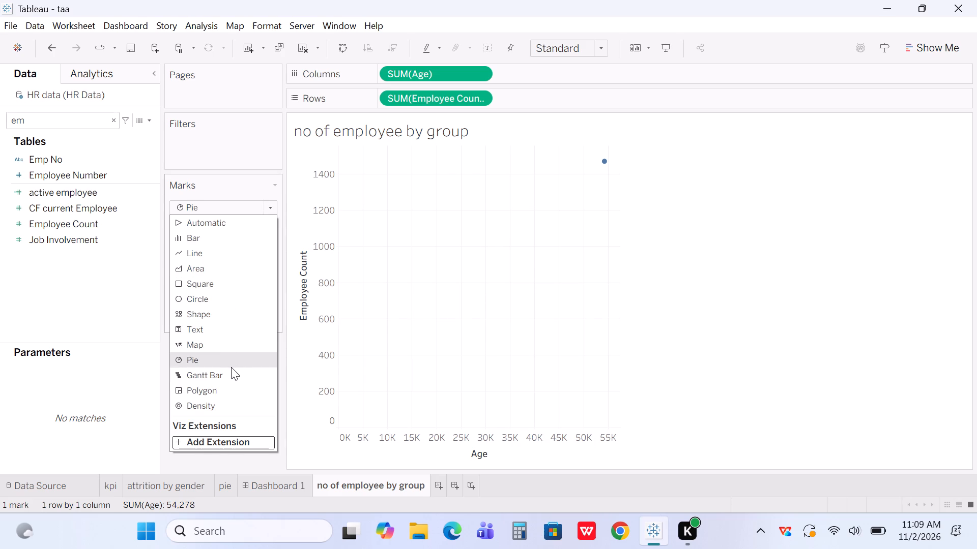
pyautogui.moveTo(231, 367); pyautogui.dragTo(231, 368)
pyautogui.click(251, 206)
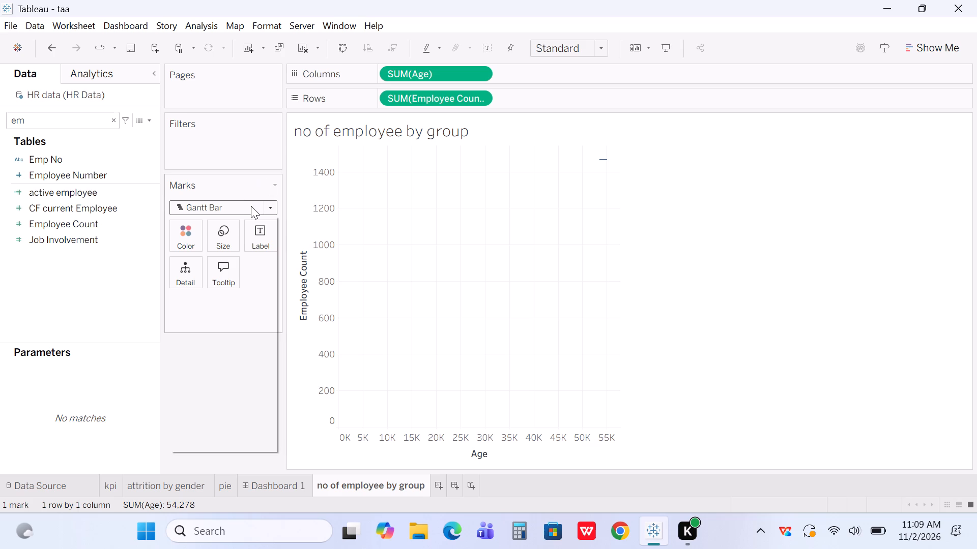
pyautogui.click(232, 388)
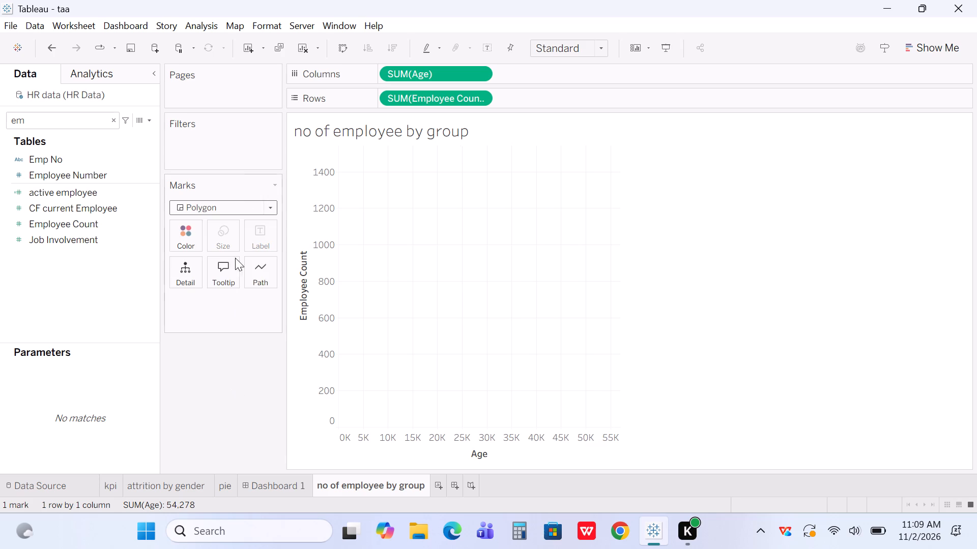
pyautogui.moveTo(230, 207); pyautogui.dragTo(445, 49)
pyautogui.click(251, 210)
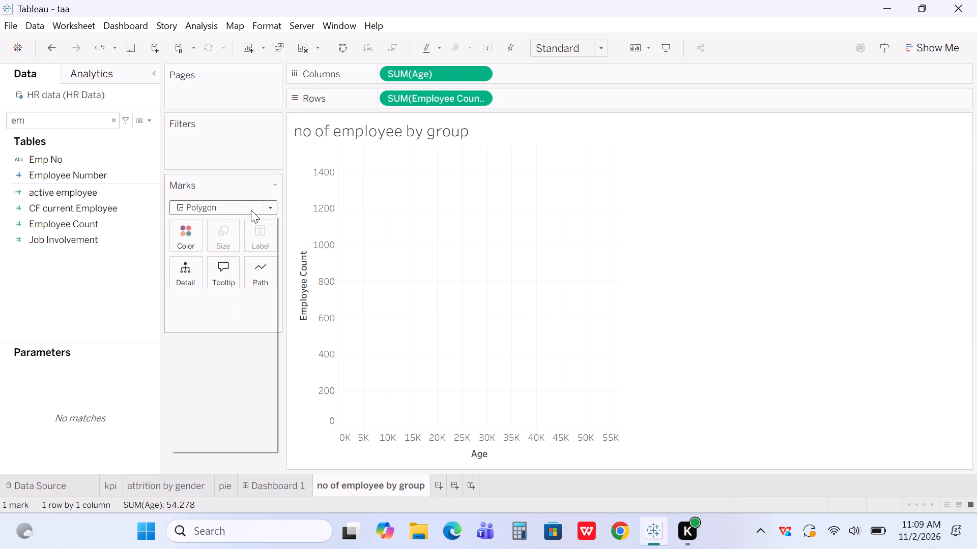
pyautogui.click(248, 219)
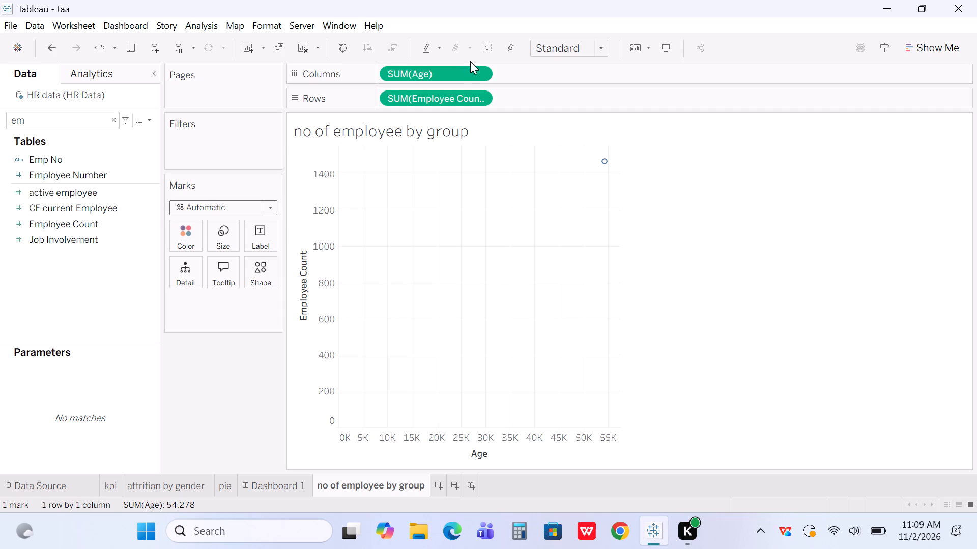
# Remove SUM(Age) from Columns.
pyautogui.click(478, 69)
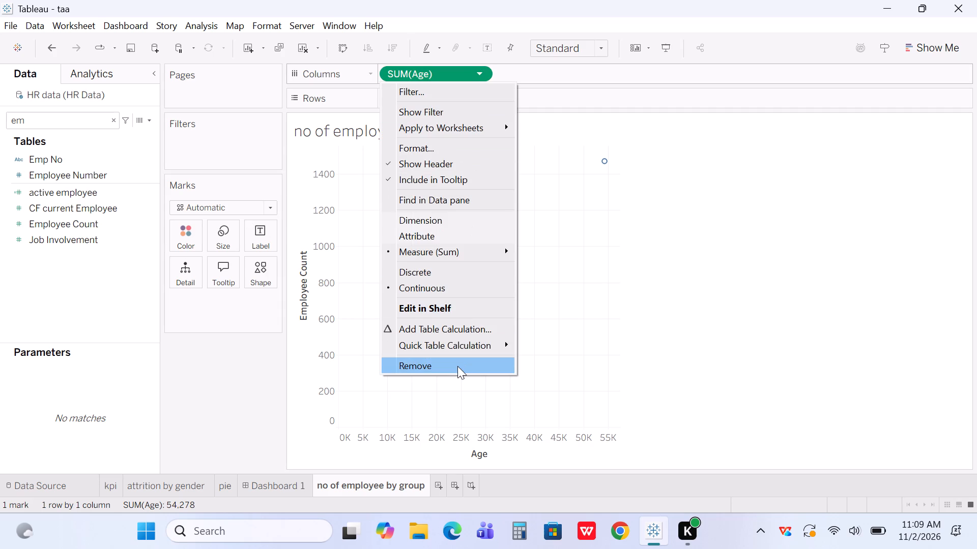
pyautogui.click(457, 366)
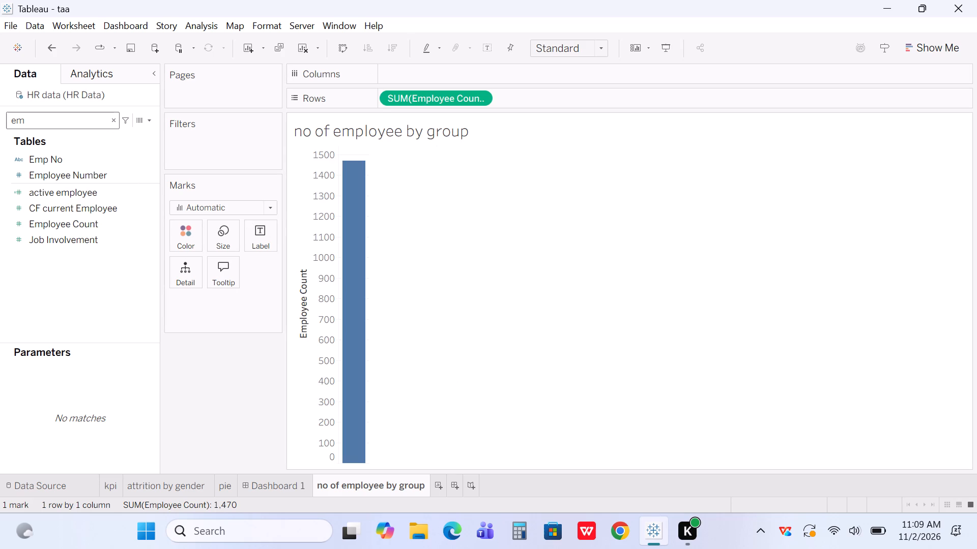
# Search the data fields for "gro", clear the search and look through the full field list for an age grouping field.
pyautogui.click(86, 123)
pyautogui.press('BackSpace')
pyautogui.write('gro')
pyautogui.press('BackSpace')
pyautogui.press('BackSpace')
pyautogui.press('BackSpace')
pyautogui.press('BackSpace')
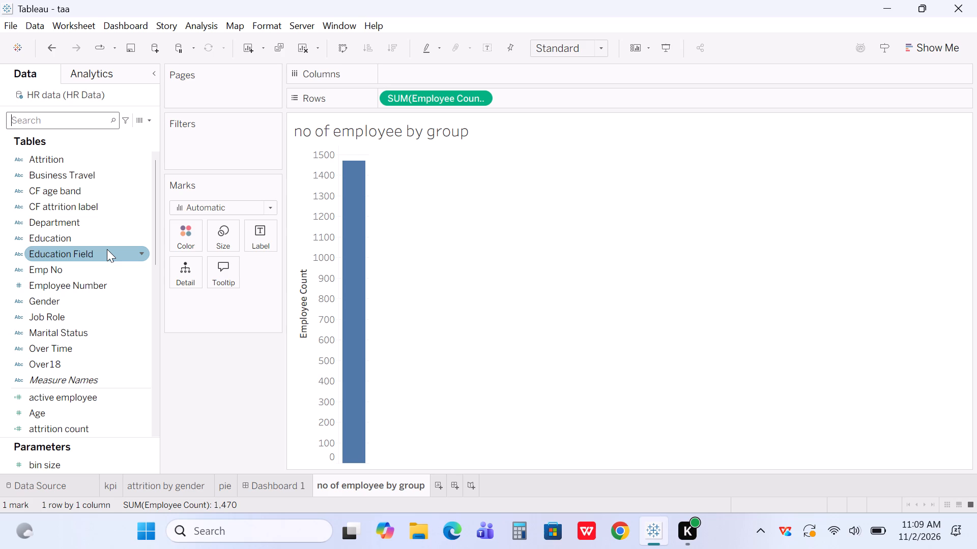
pyautogui.scroll(-2, 69, 227)
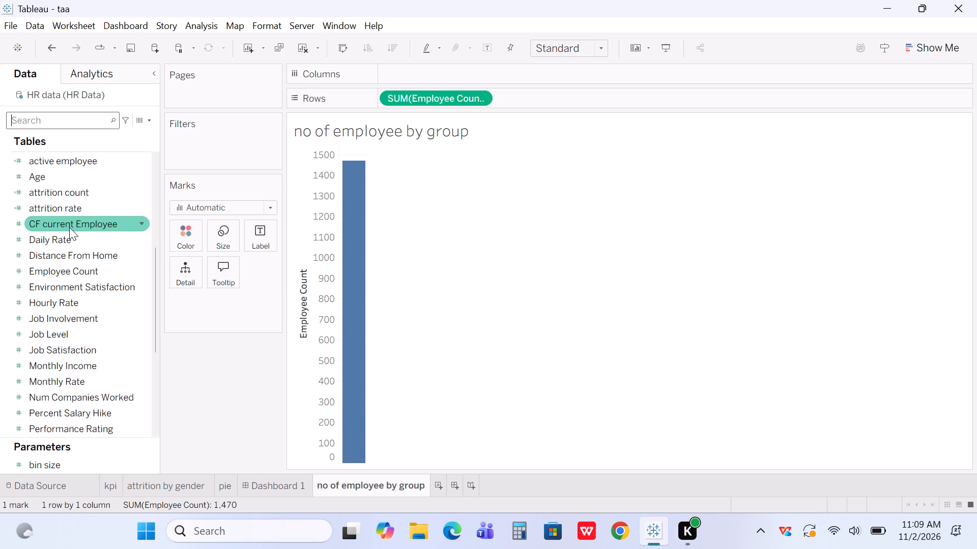
pyautogui.scroll(-4, 69, 227)
pyautogui.scroll(7, 69, 227)
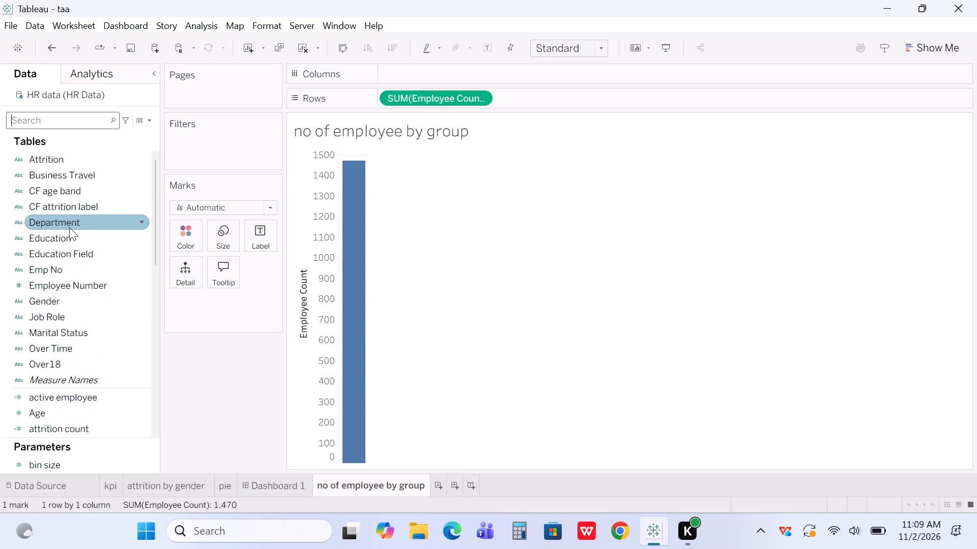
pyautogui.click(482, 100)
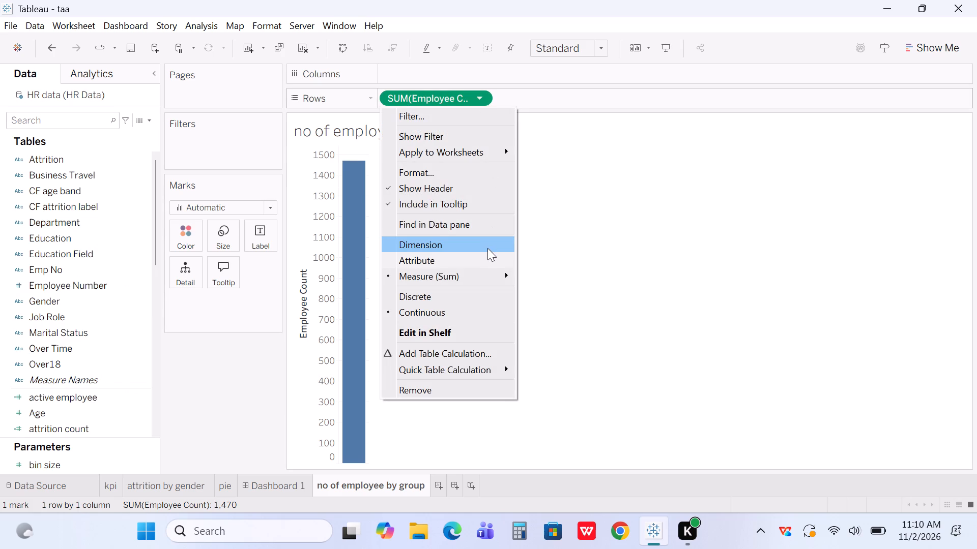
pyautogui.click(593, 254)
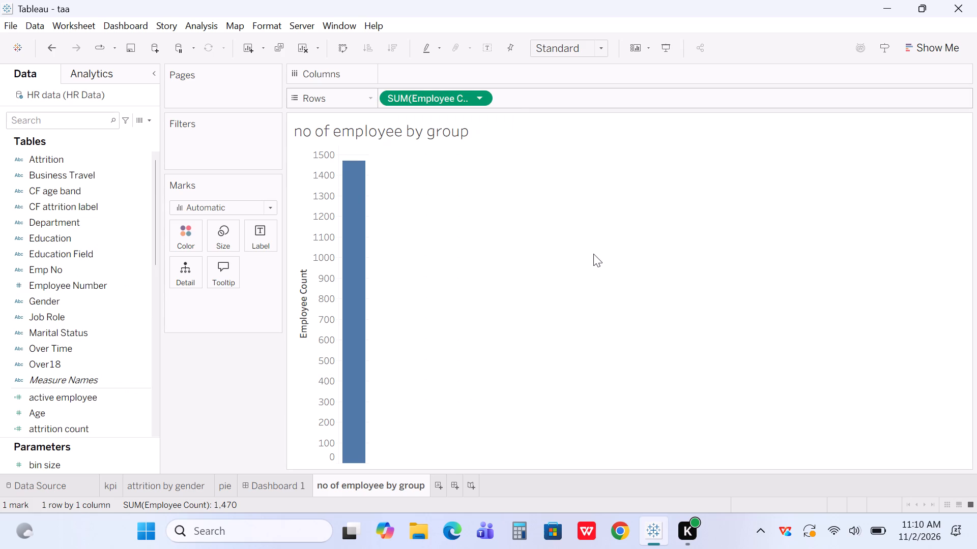
# Change the aggregation of Employee Count on Rows to Count.
pyautogui.click(488, 104)
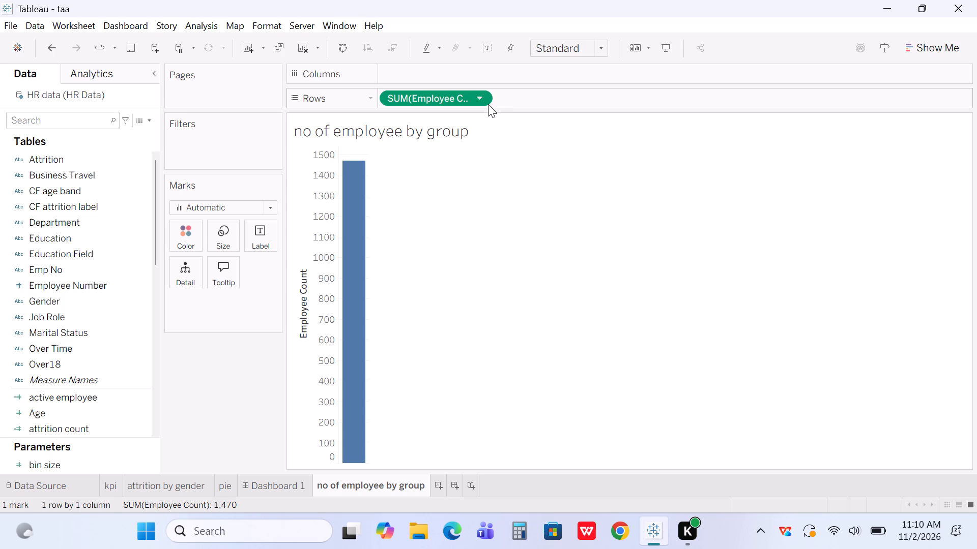
pyautogui.click(481, 95)
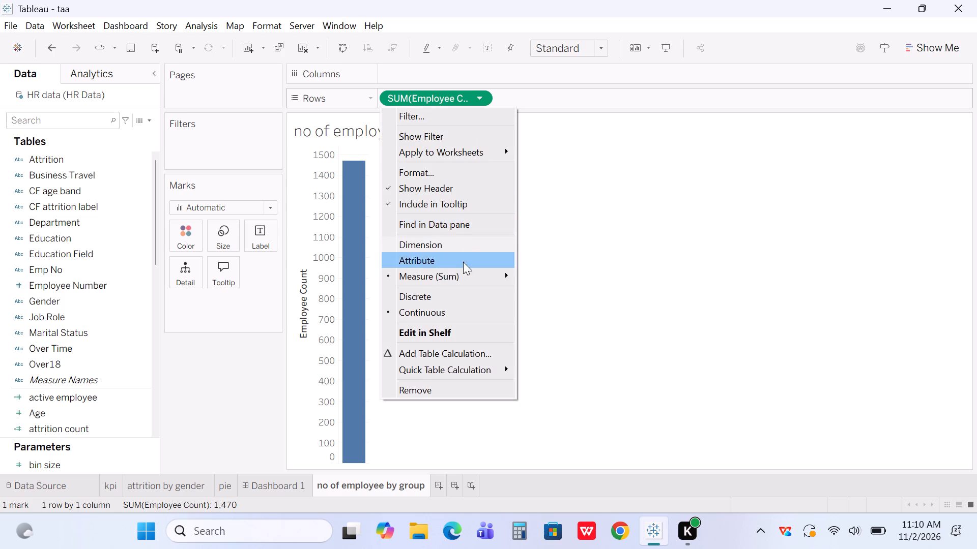
pyautogui.click(483, 273)
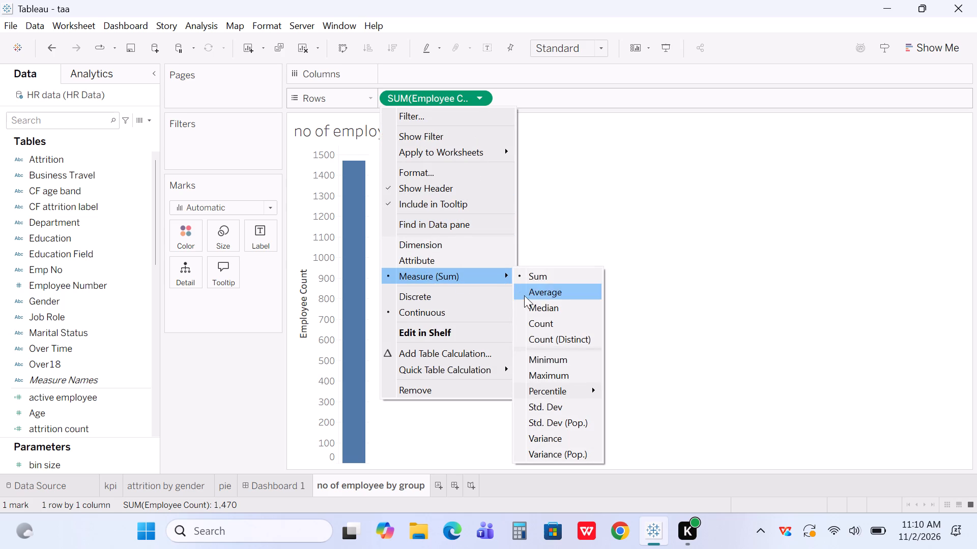
pyautogui.click(545, 316)
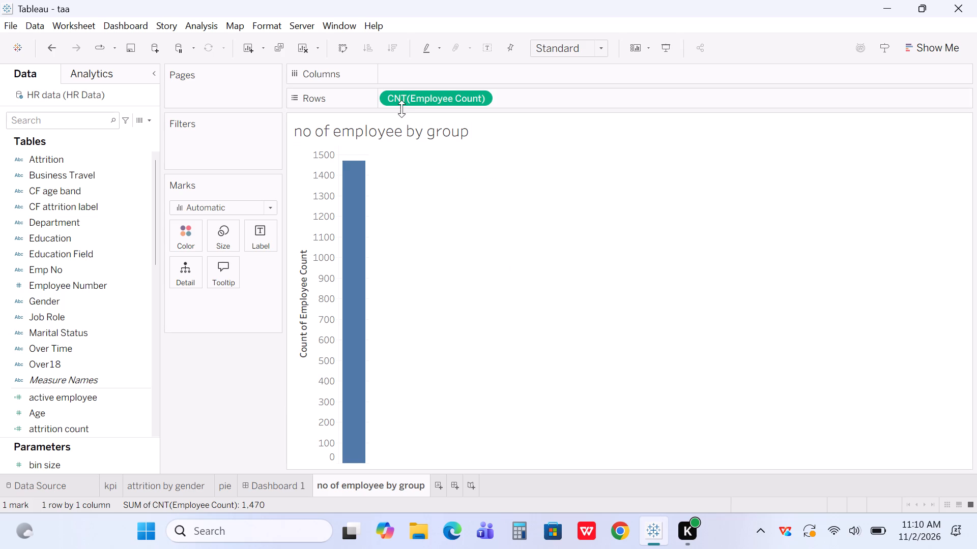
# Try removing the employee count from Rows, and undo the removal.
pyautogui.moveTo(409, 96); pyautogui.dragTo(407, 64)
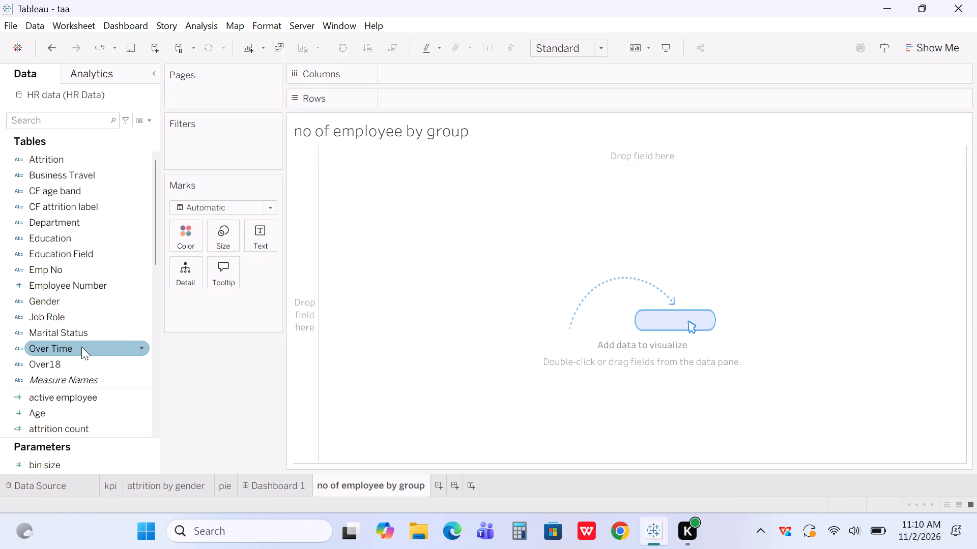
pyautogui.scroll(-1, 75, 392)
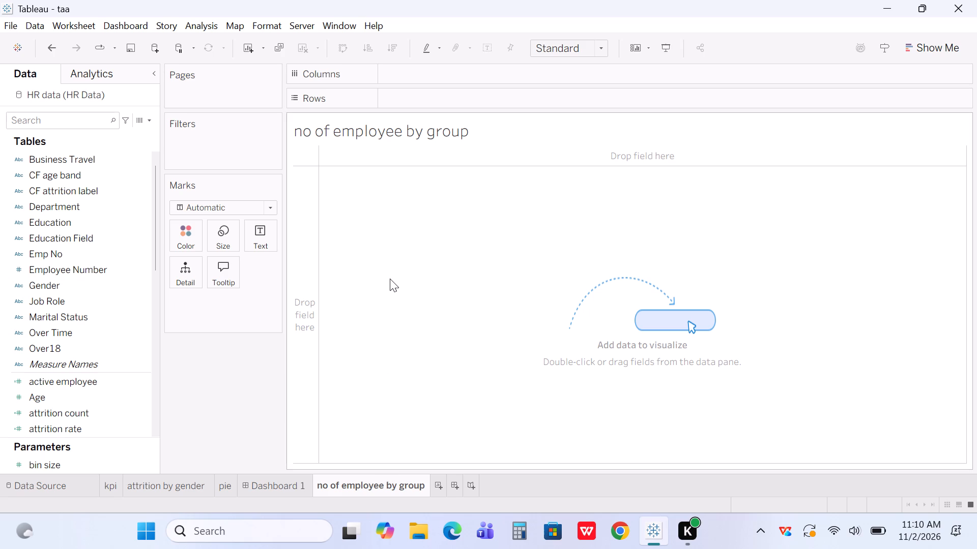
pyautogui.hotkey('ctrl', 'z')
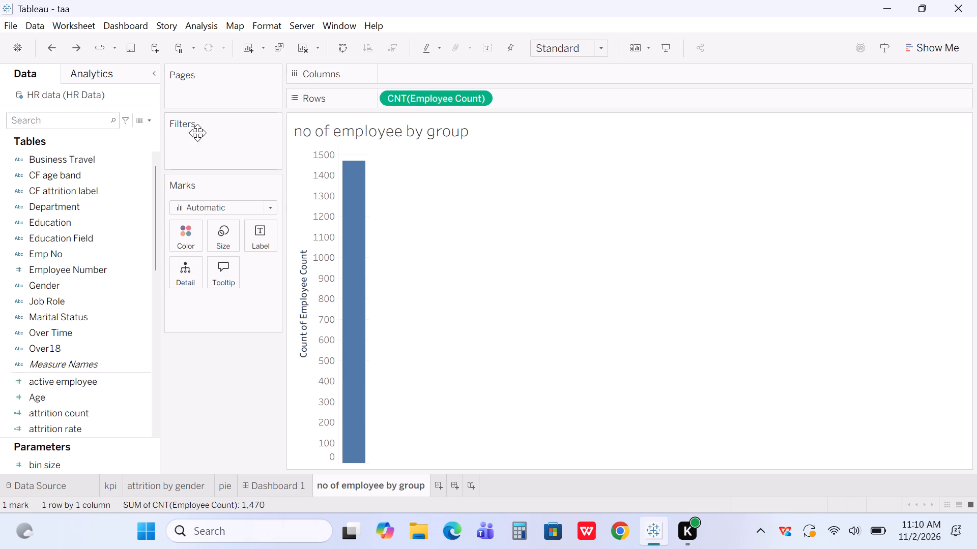
# Search the data fields for "gen" and add Gender to Columns as MAX(Gender).
pyautogui.click(60, 124)
pyautogui.write('gen')
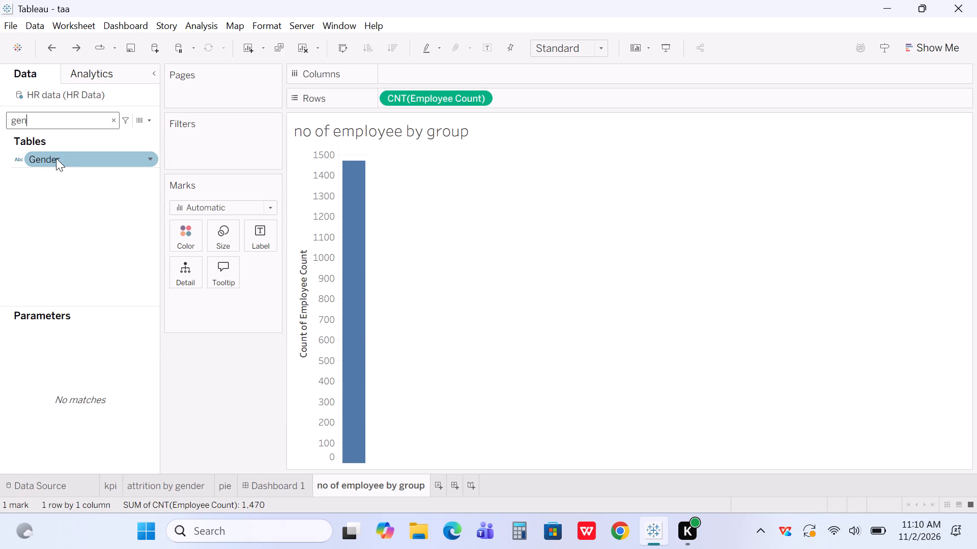
pyautogui.moveTo(56, 158); pyautogui.dragTo(444, 69, button='right')
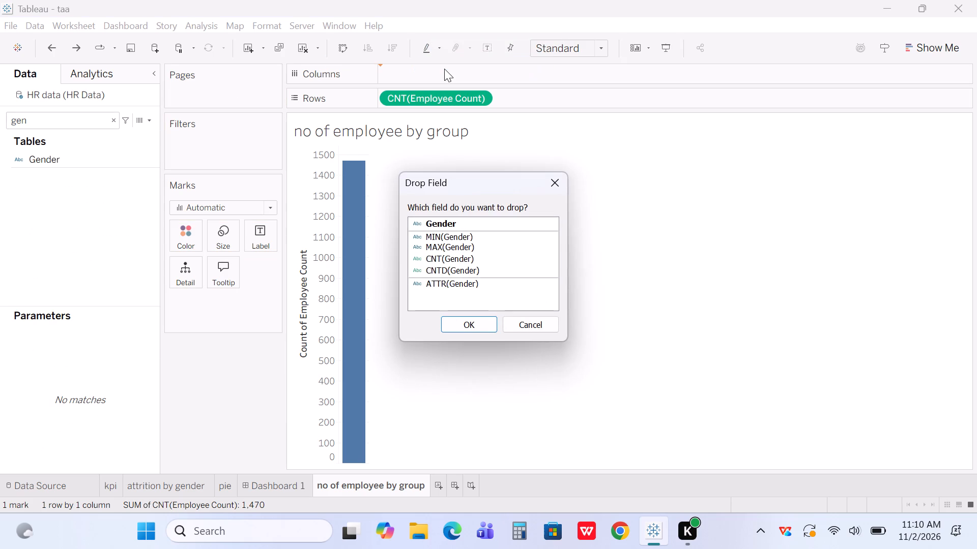
pyautogui.click(458, 247)
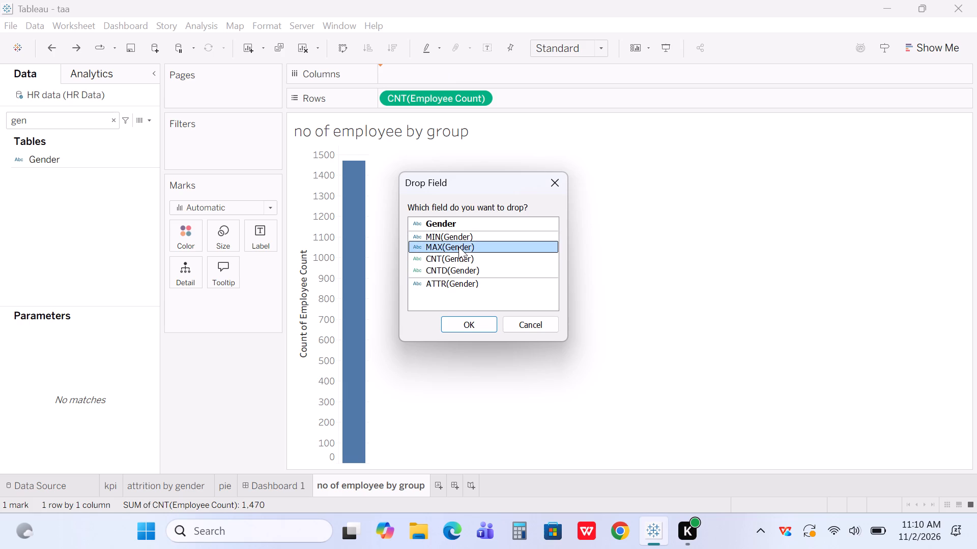
pyautogui.click(468, 321)
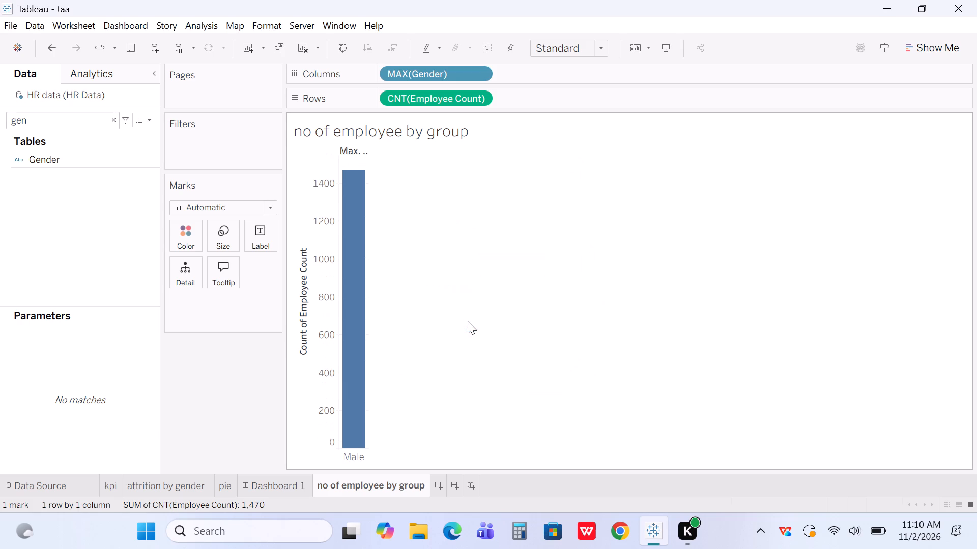
# Change the aggregation of Gender on Columns to Count.
pyautogui.click(479, 78)
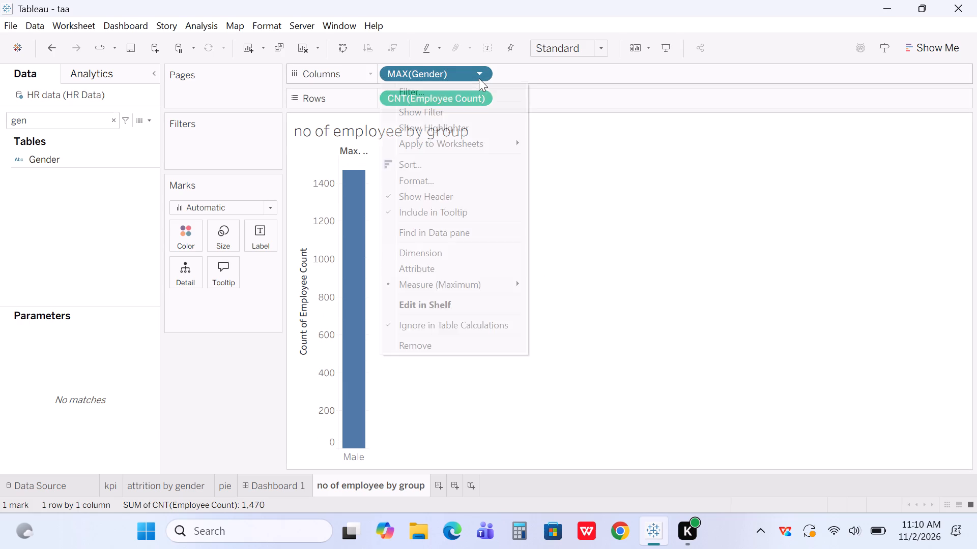
pyautogui.click(454, 277)
pyautogui.click(544, 310)
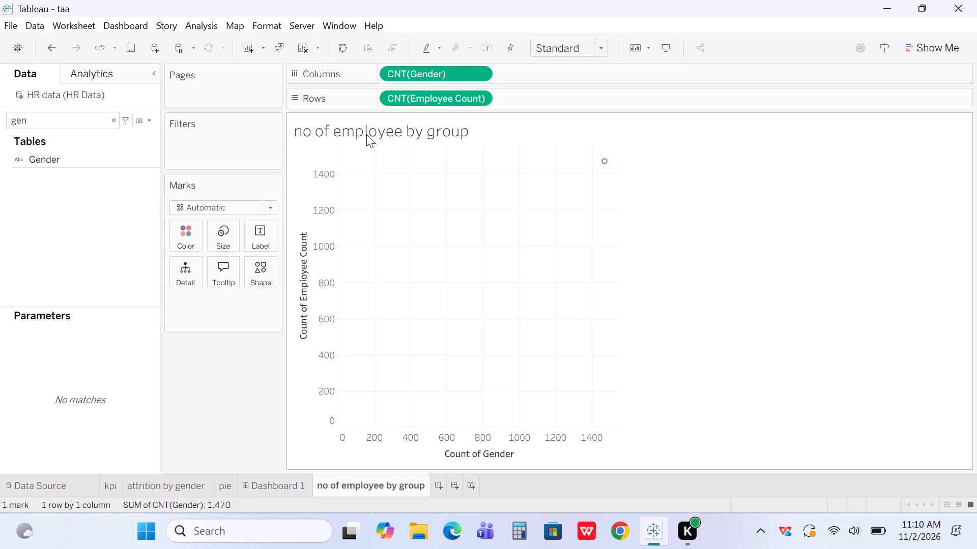
# Add the Gender field to Label so the marks are labelled by gender.
pyautogui.moveTo(68, 157); pyautogui.dragTo(106, 169)
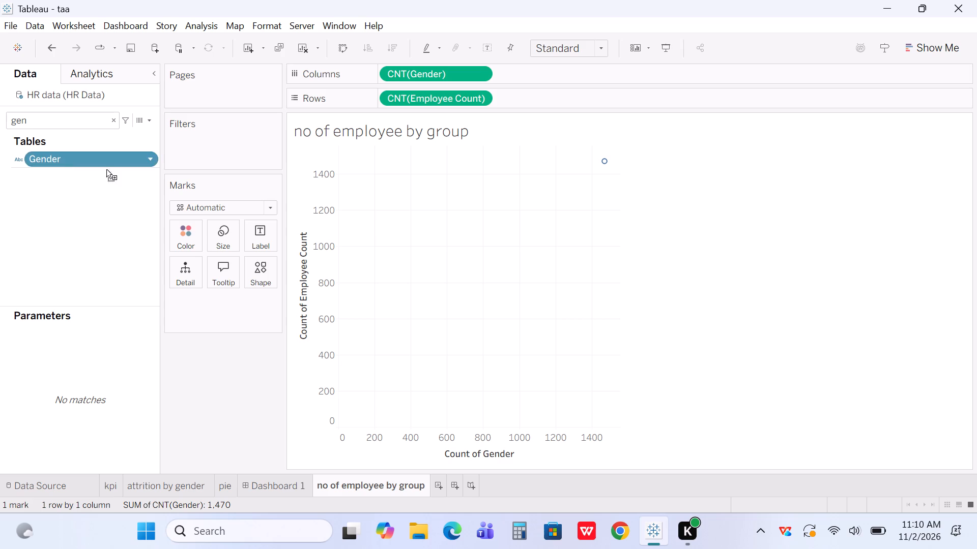
pyautogui.moveTo(106, 169); pyautogui.dragTo(264, 230)
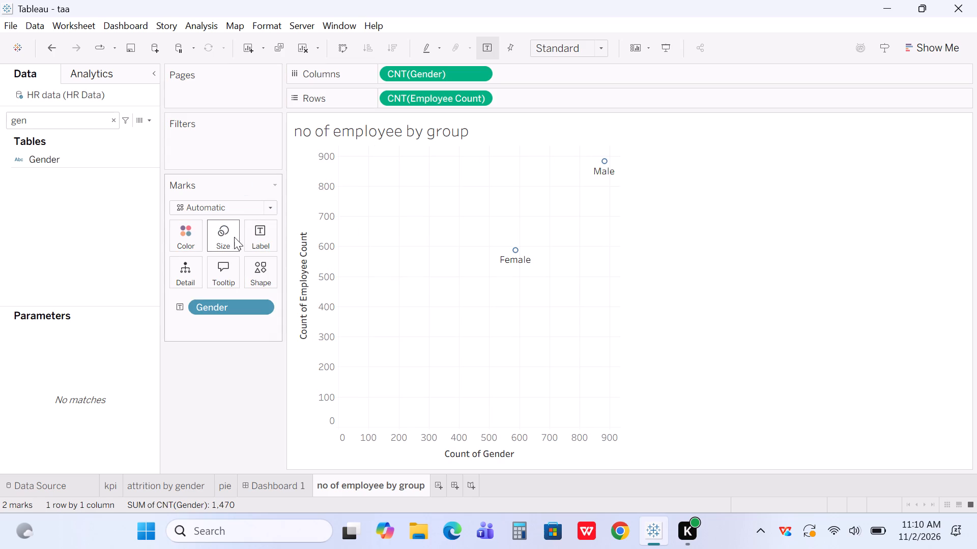
# Try the Line mark type, and set the marks to Bar.
pyautogui.click(223, 209)
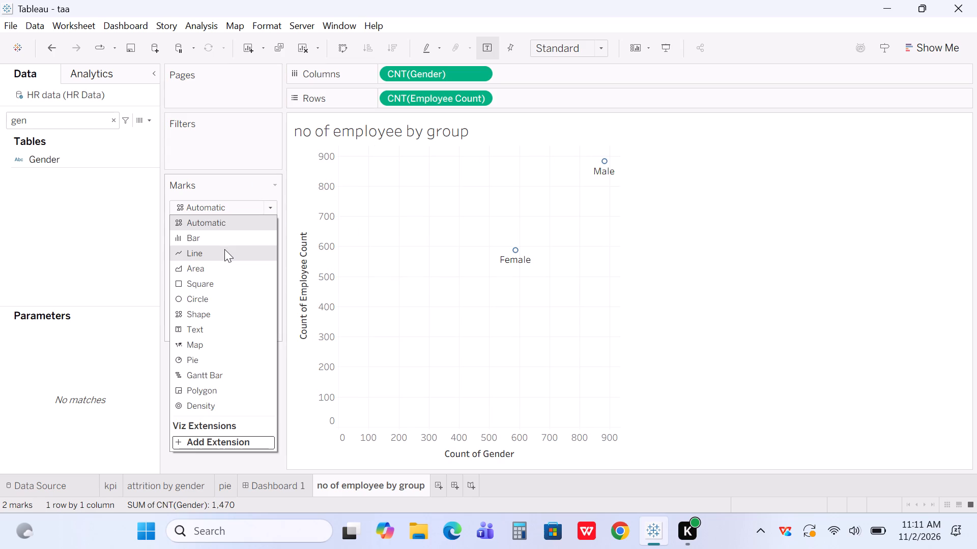
pyautogui.click(224, 249)
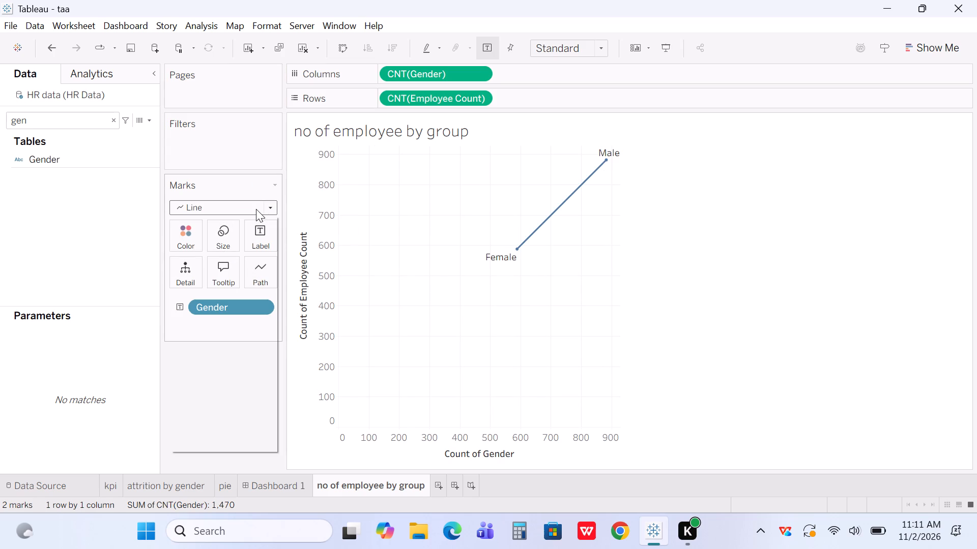
pyautogui.click(256, 209)
pyautogui.click(248, 239)
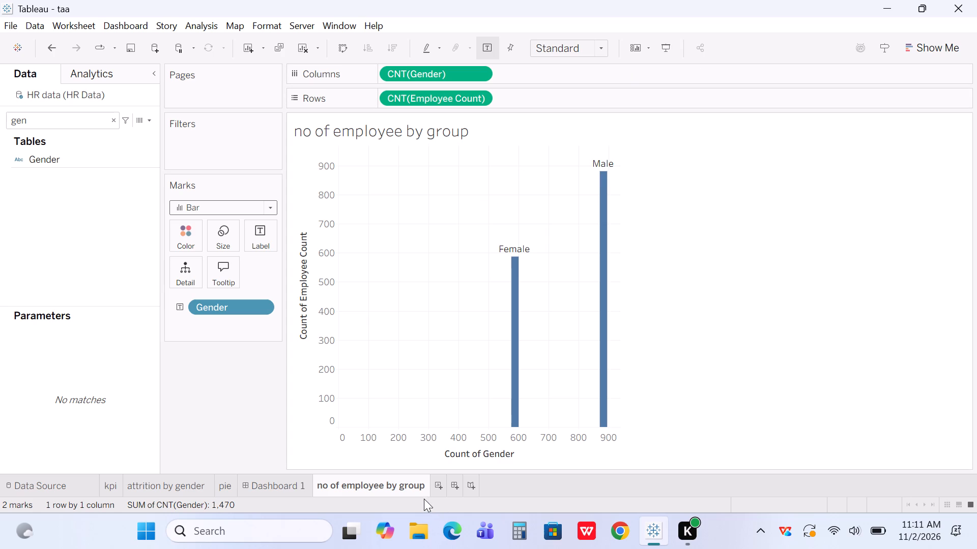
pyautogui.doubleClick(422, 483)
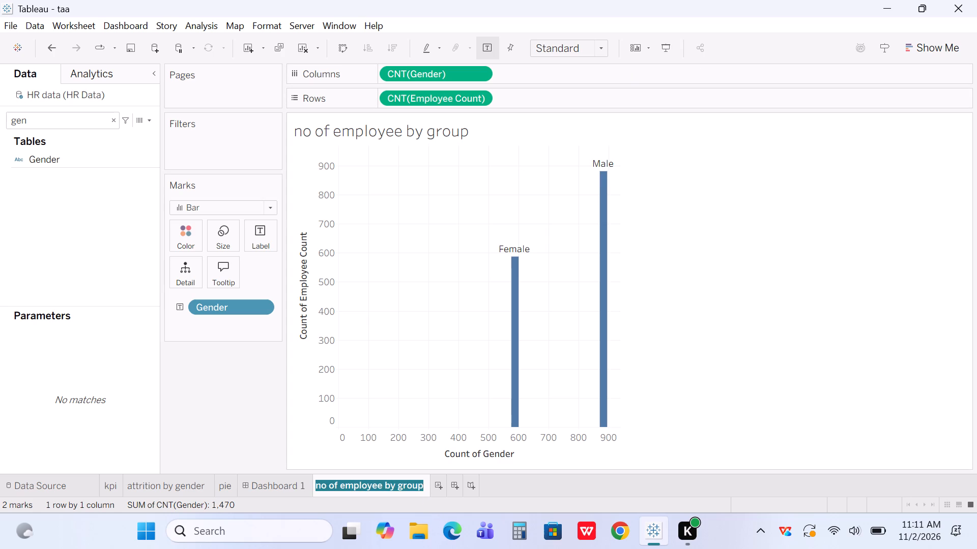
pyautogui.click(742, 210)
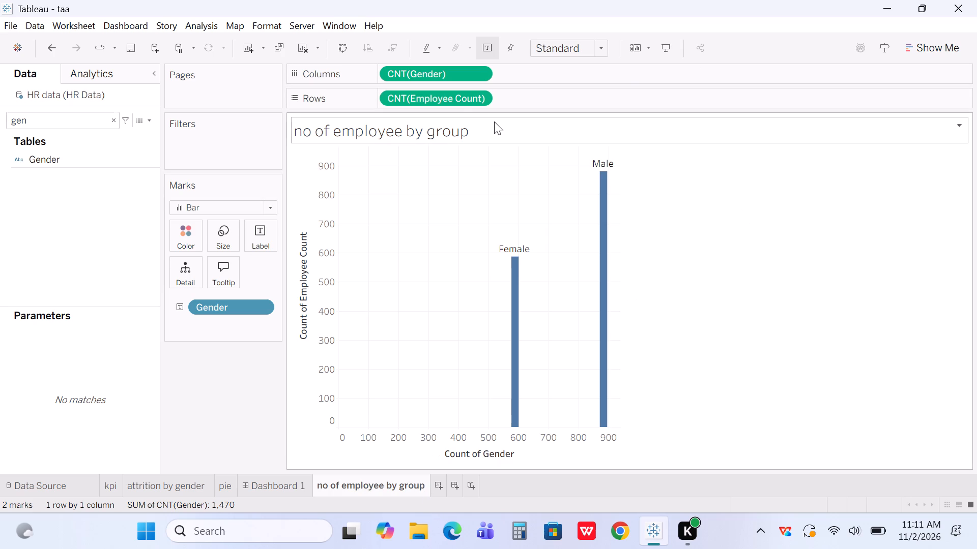
# Swap the axes, moving CNT(Employee Count) to Columns and CNT(Gender) to Rows.
pyautogui.moveTo(444, 100); pyautogui.dragTo(535, 72)
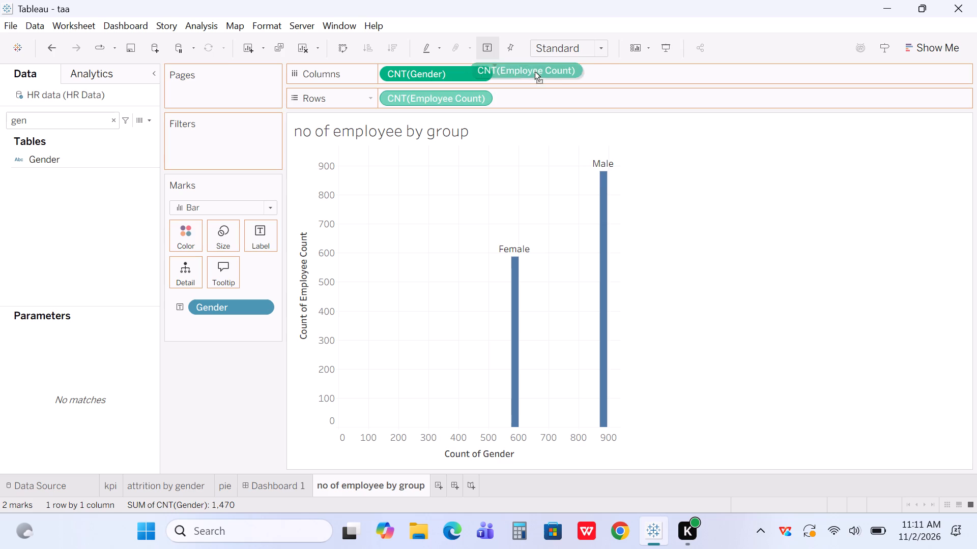
pyautogui.moveTo(535, 72); pyautogui.dragTo(565, 67)
pyautogui.moveTo(434, 70); pyautogui.dragTo(434, 73)
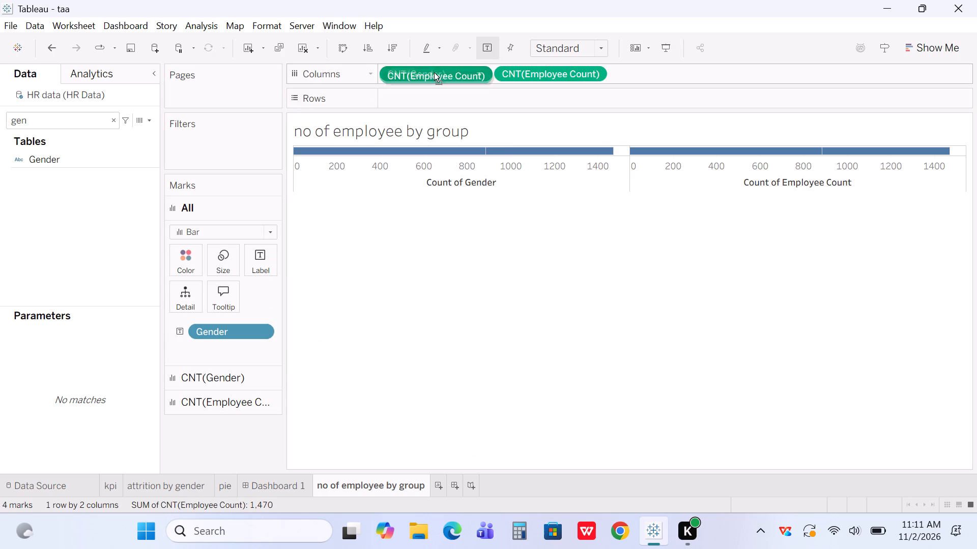
pyautogui.moveTo(434, 73); pyautogui.dragTo(441, 97)
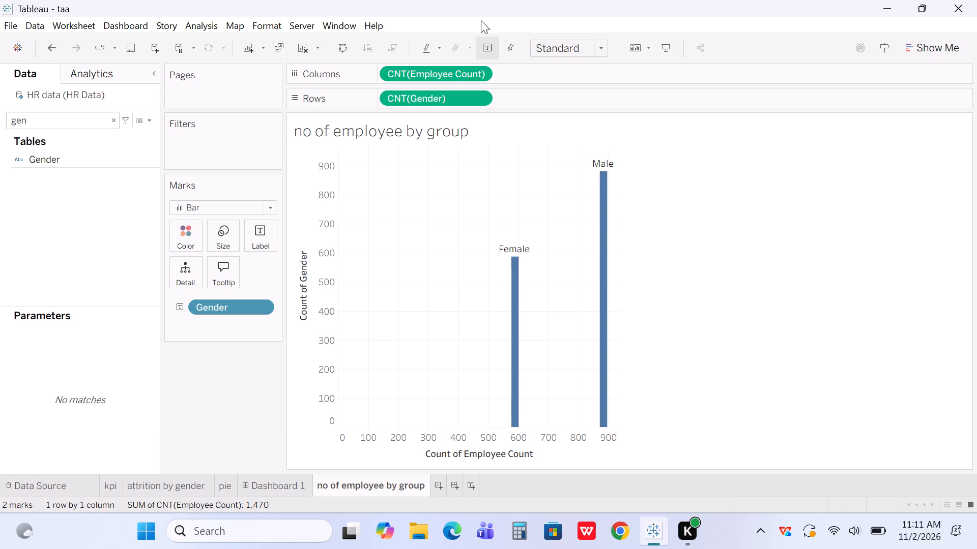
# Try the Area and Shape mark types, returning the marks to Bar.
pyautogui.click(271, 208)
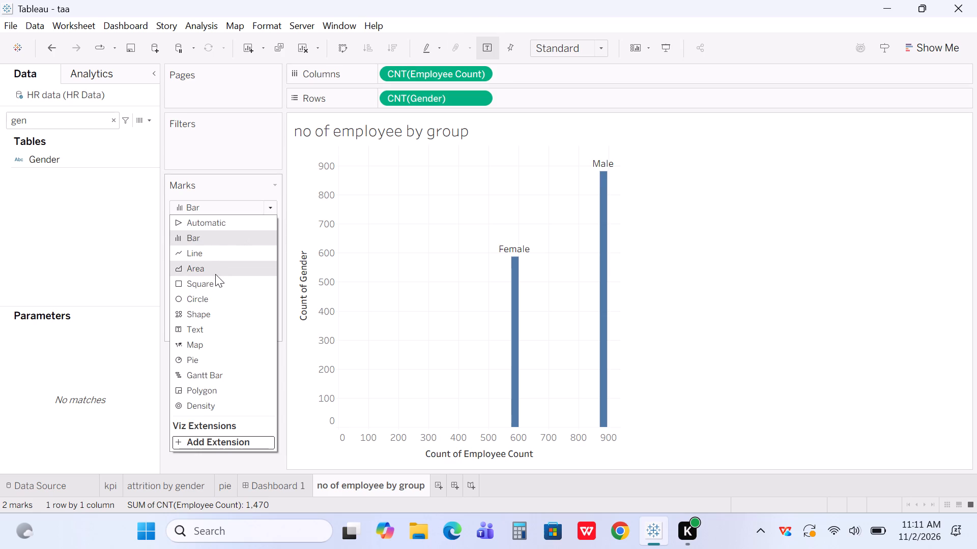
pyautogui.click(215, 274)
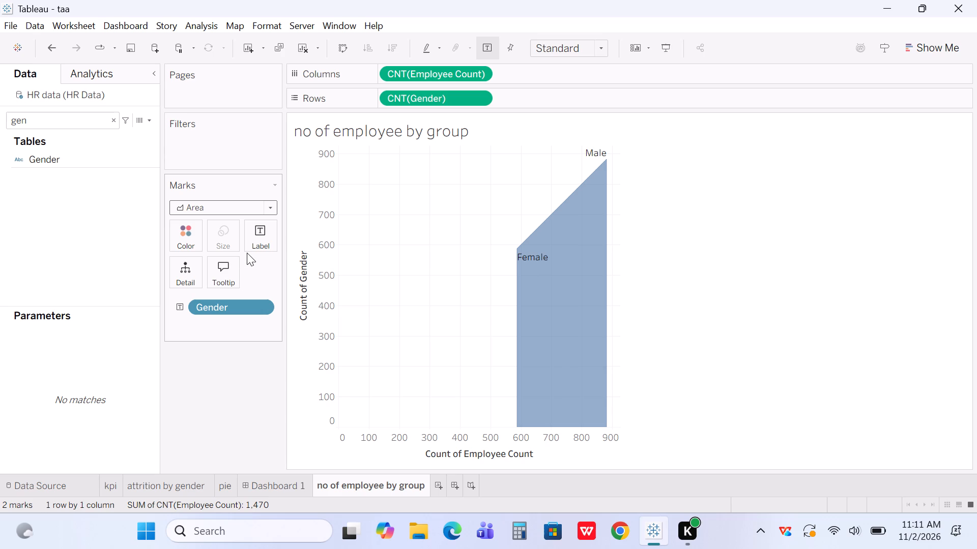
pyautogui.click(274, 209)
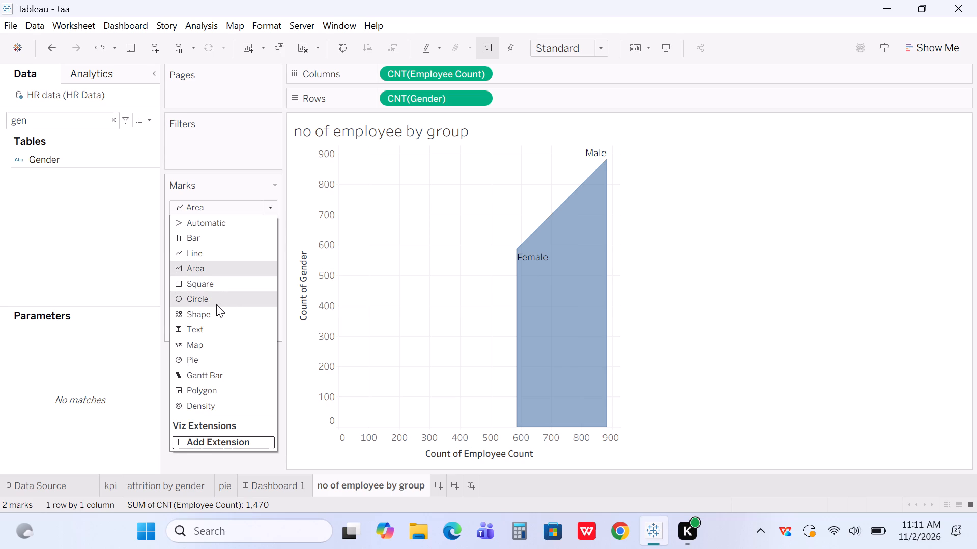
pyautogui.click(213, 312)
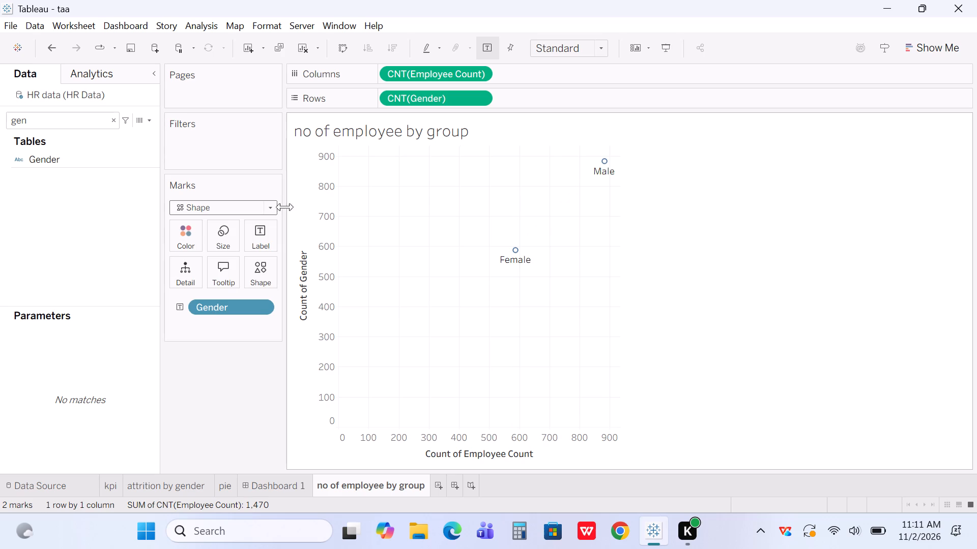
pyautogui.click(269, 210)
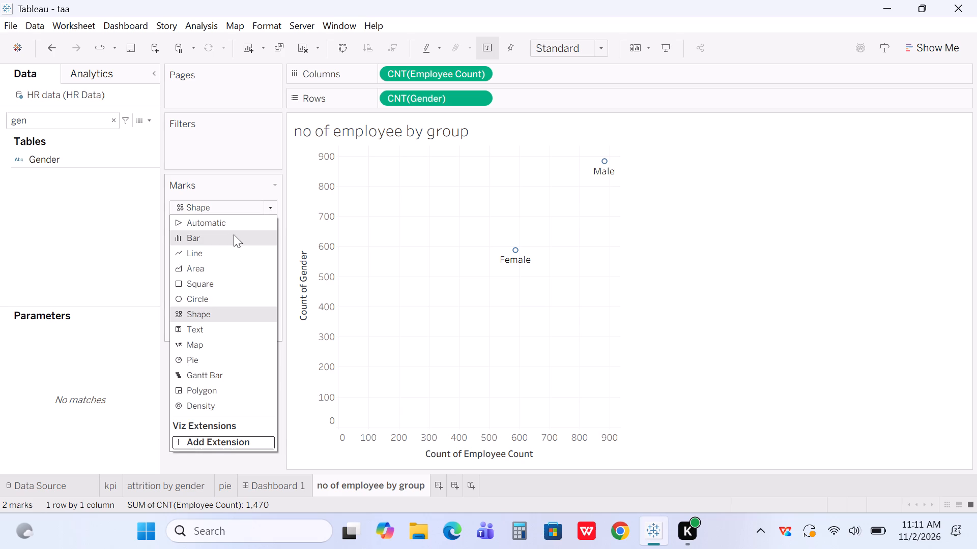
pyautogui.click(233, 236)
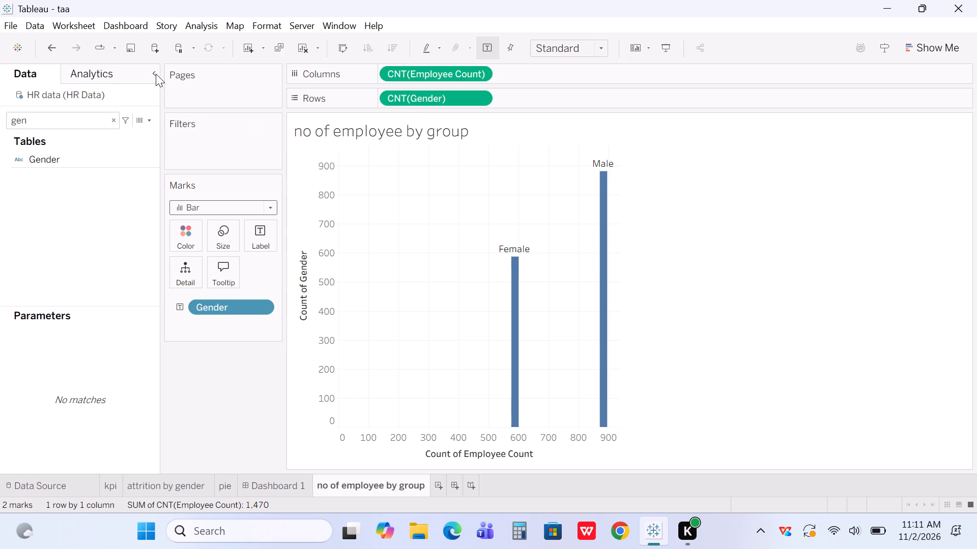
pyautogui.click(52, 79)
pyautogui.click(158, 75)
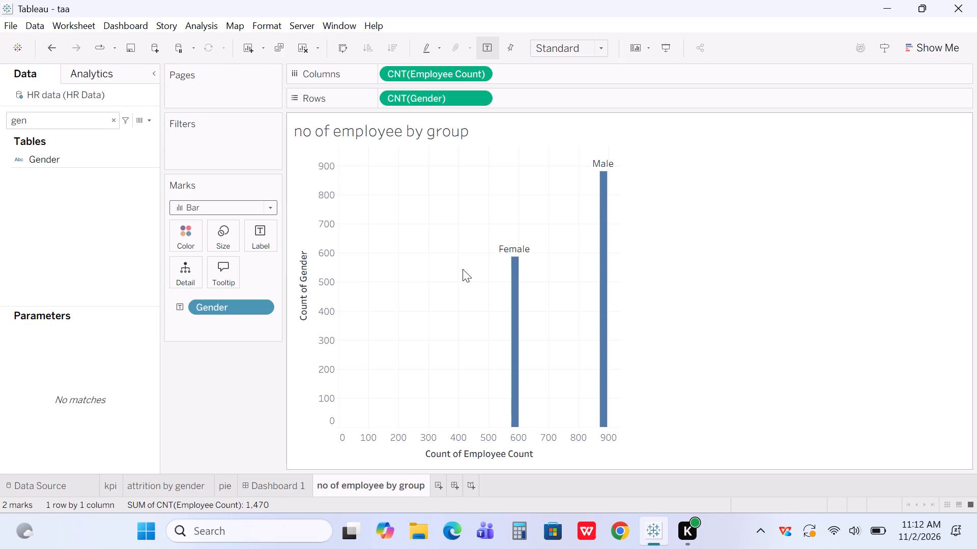
# Rename the worksheet "no of employee by group" as "no of employee by gender".
pyautogui.doubleClick(423, 485)
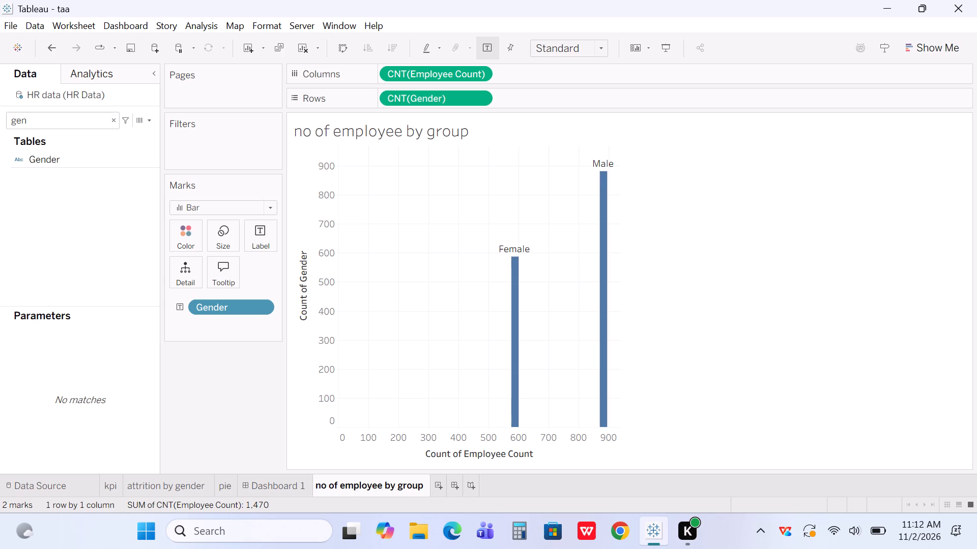
pyautogui.click(423, 485)
pyautogui.press('BackSpace')
pyautogui.press('BackSpace')
pyautogui.press('BackSpace')
pyautogui.press('BackSpace')
pyautogui.write('ender')
pyautogui.press('Return')
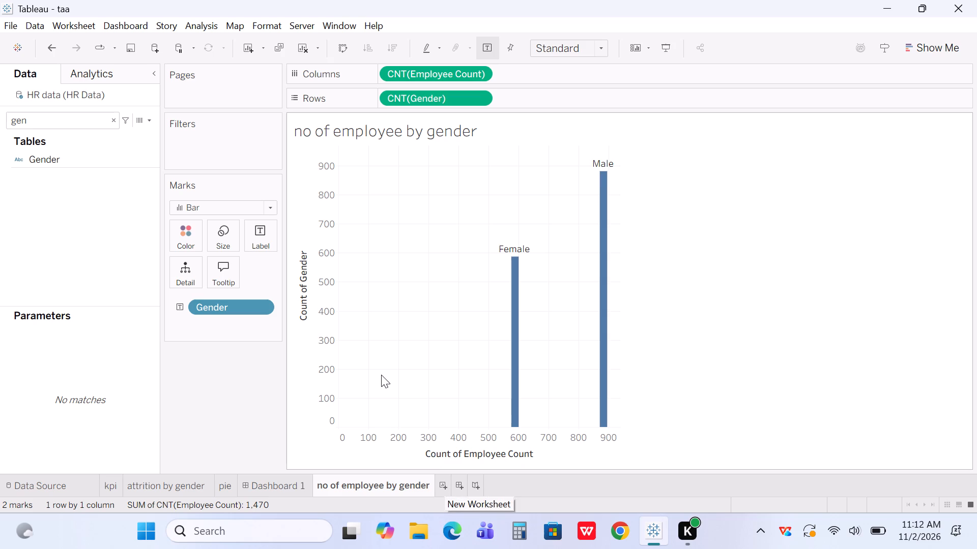
# Hide the header of the Count of Employee Count axis.
pyautogui.rightClick(367, 155)
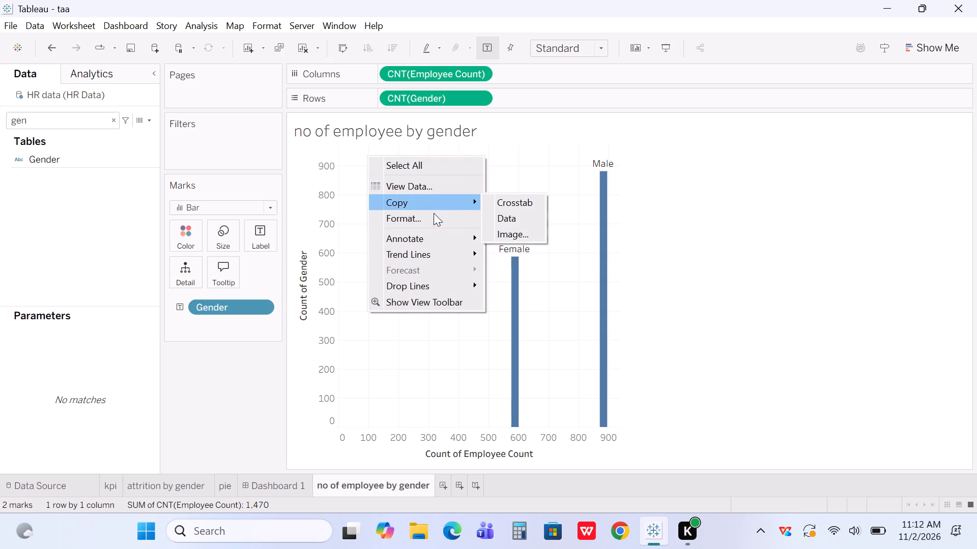
pyautogui.moveTo(524, 115); pyautogui.dragTo(436, 408)
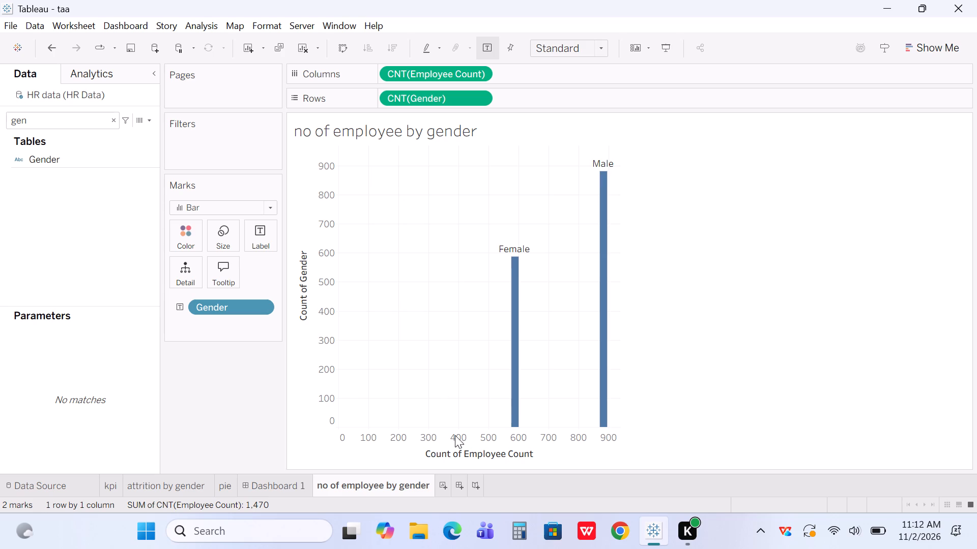
pyautogui.click(501, 457)
pyautogui.rightClick(501, 457)
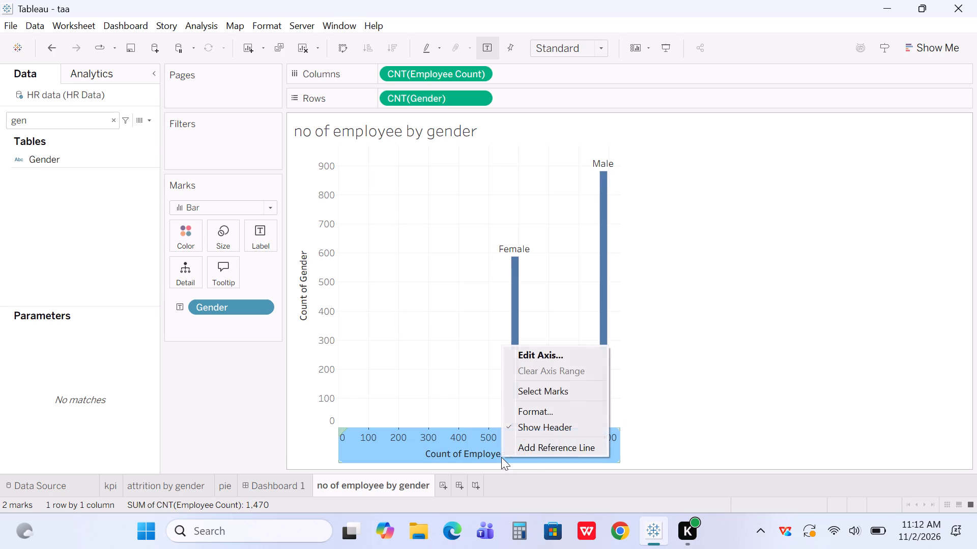
pyautogui.click(537, 427)
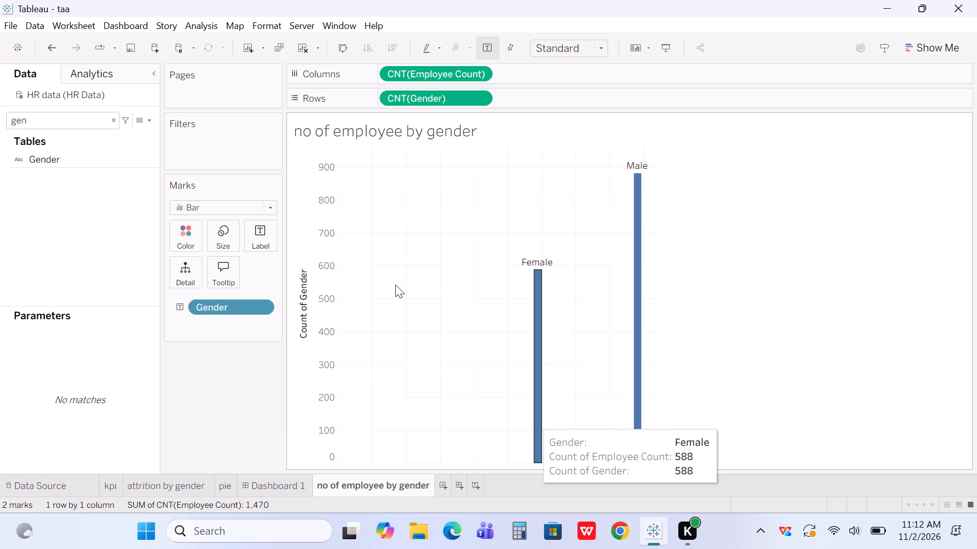
# Add a new blank worksheet after "no of employee by gender".
pyautogui.click(443, 487)
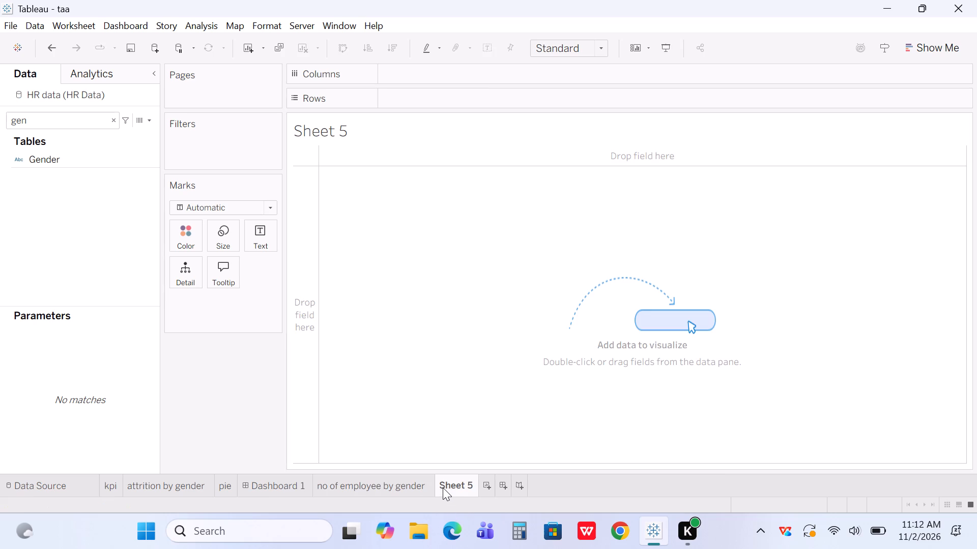
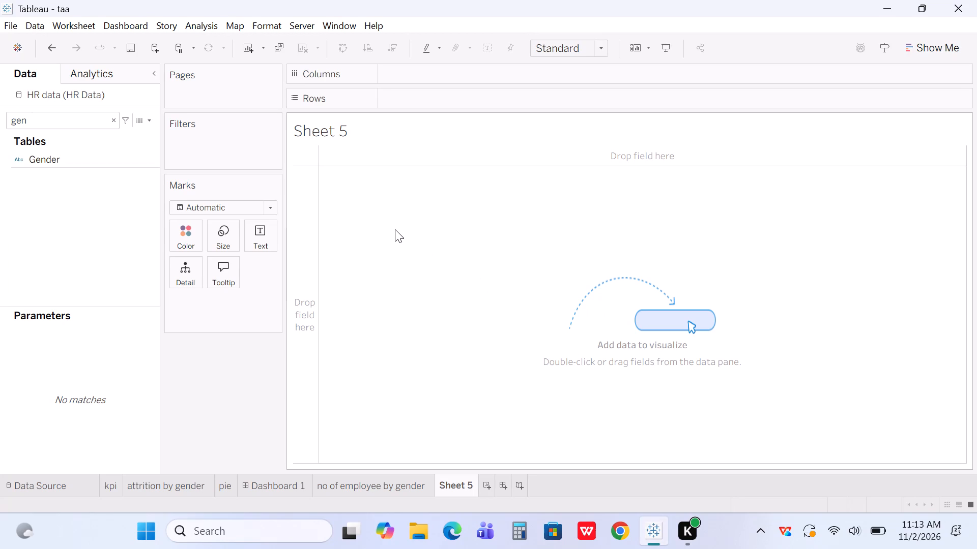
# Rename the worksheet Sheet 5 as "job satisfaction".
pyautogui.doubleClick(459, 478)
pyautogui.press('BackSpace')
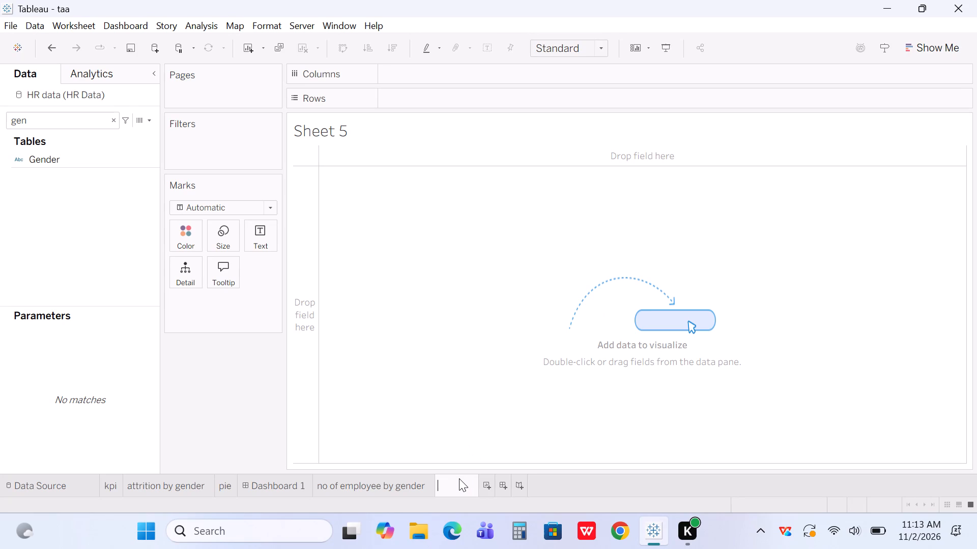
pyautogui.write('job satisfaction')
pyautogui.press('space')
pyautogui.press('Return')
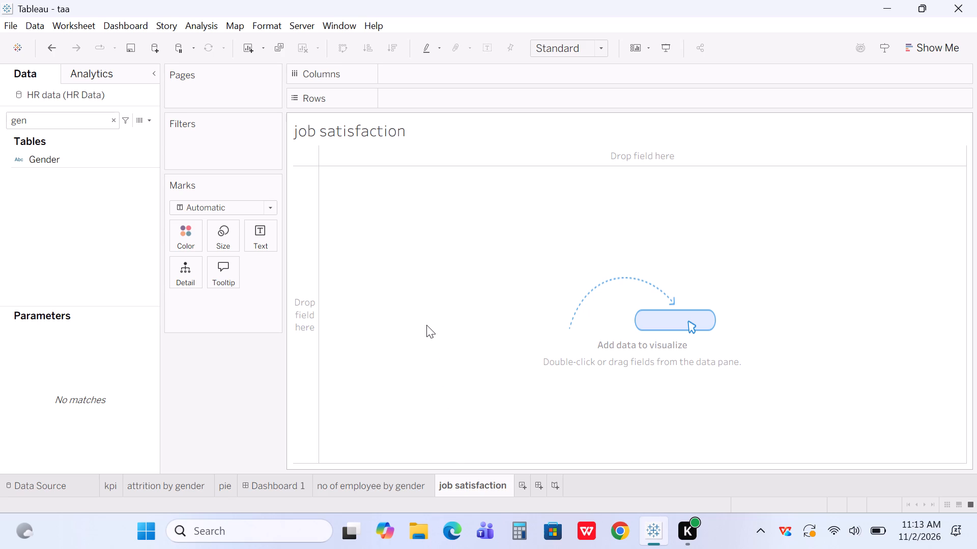
# Search the data fields for "job" and build a bar chart with Job Role on Rows and Job Satisfaction on Columns.
pyautogui.click(113, 118)
pyautogui.write('job')
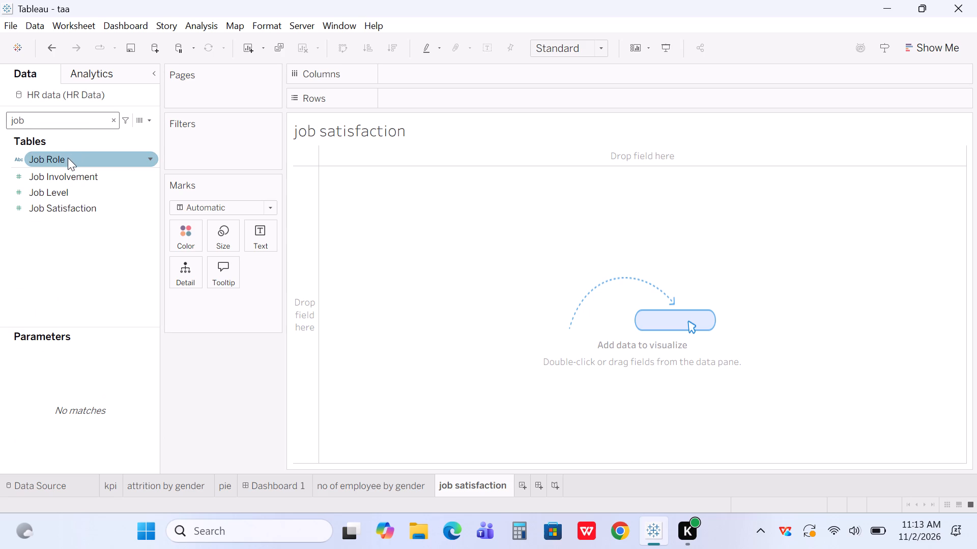
pyautogui.moveTo(68, 158); pyautogui.dragTo(409, 92)
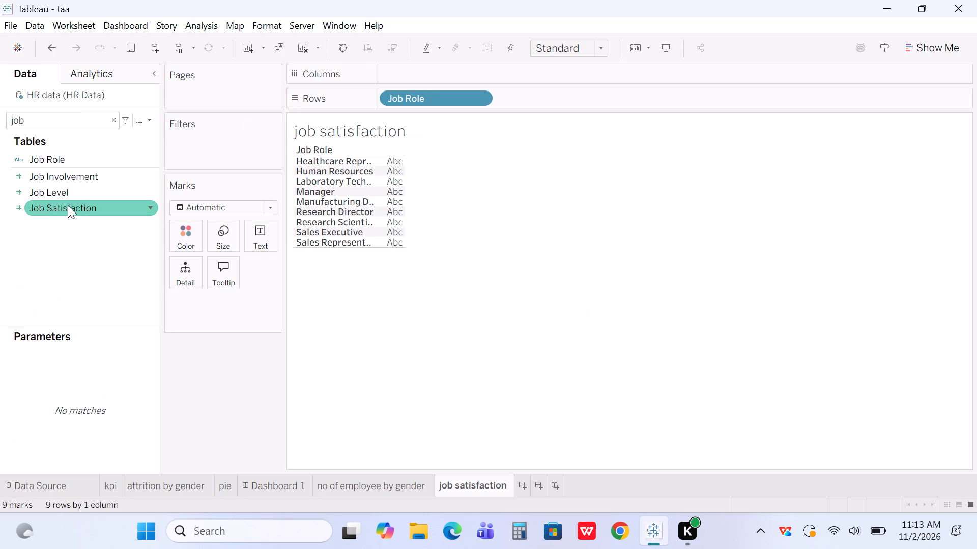
pyautogui.moveTo(68, 205); pyautogui.dragTo(388, 68)
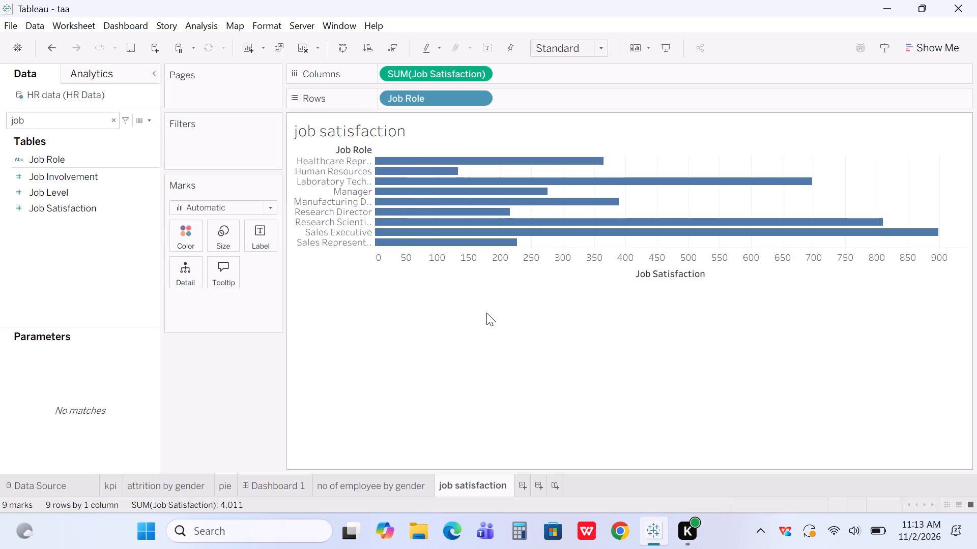
# Rename the "job satisfaction" worksheet as "job satisfaction rating".
pyautogui.doubleClick(505, 482)
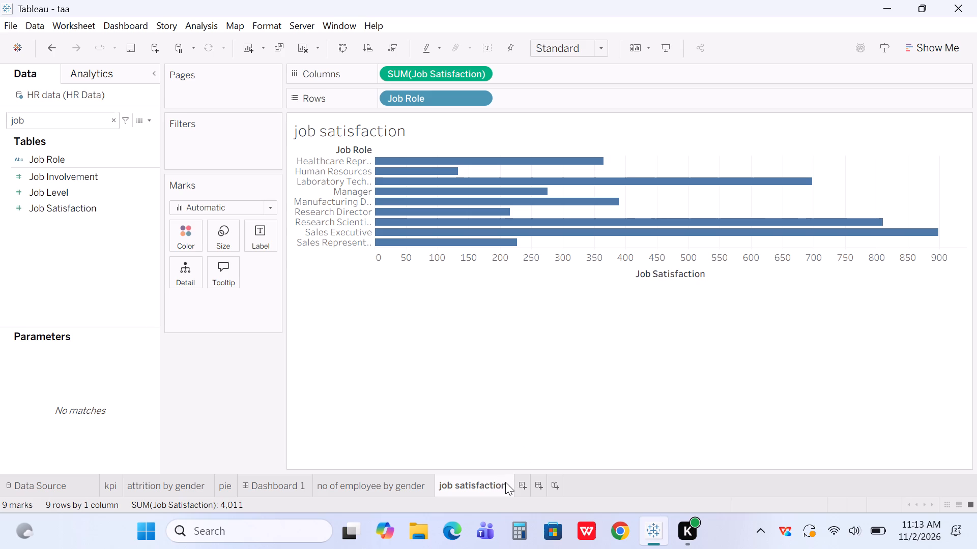
pyautogui.press('space')
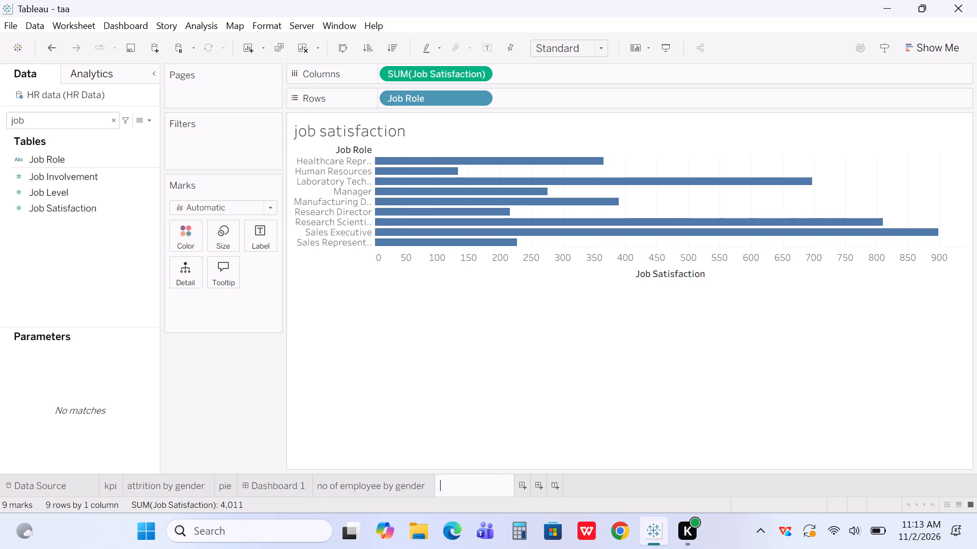
pyautogui.write('job satisfaction rating')
pyautogui.press('Return')
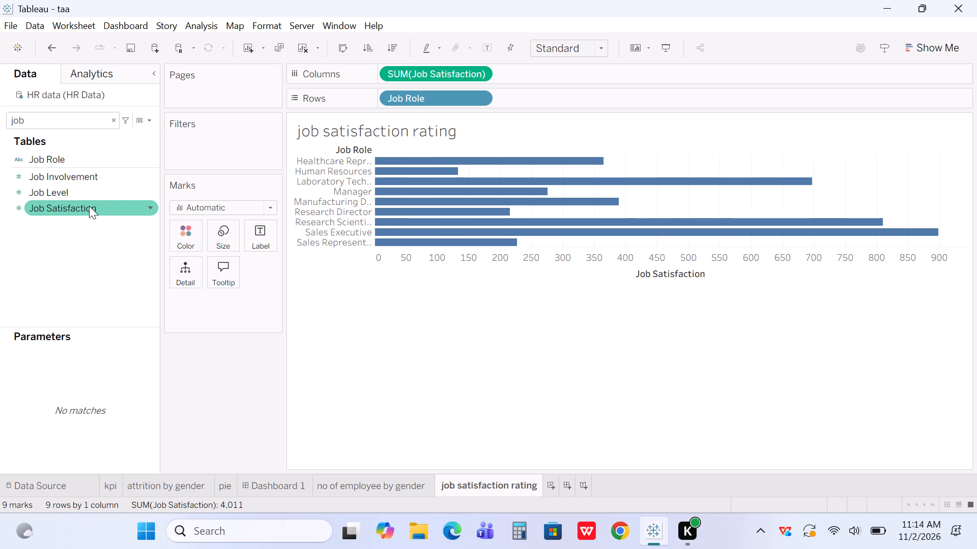
# Convert the Job Satisfaction field from a measure to a dimension by moving it beside Job Role in the data fields.
pyautogui.moveTo(90, 205); pyautogui.dragTo(156, 167)
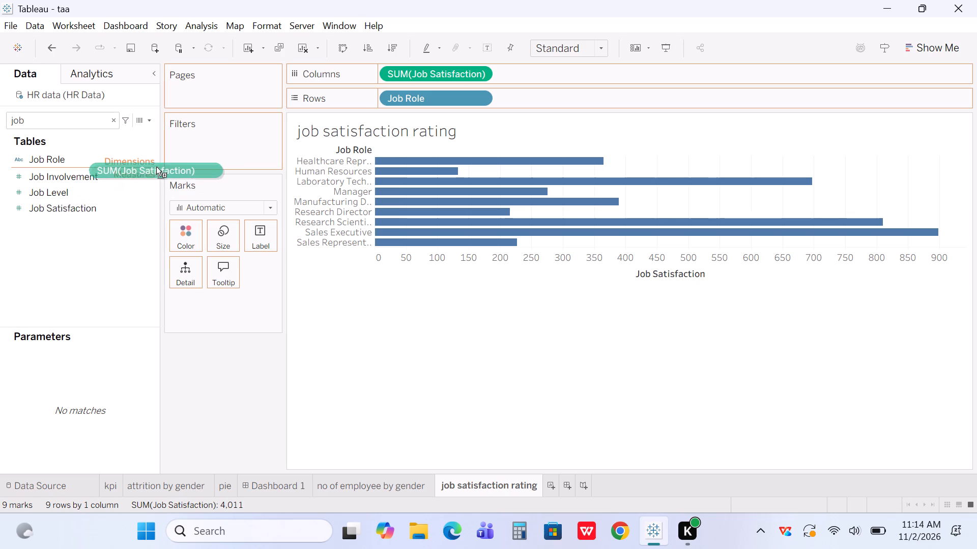
pyautogui.moveTo(156, 167); pyautogui.dragTo(173, 126)
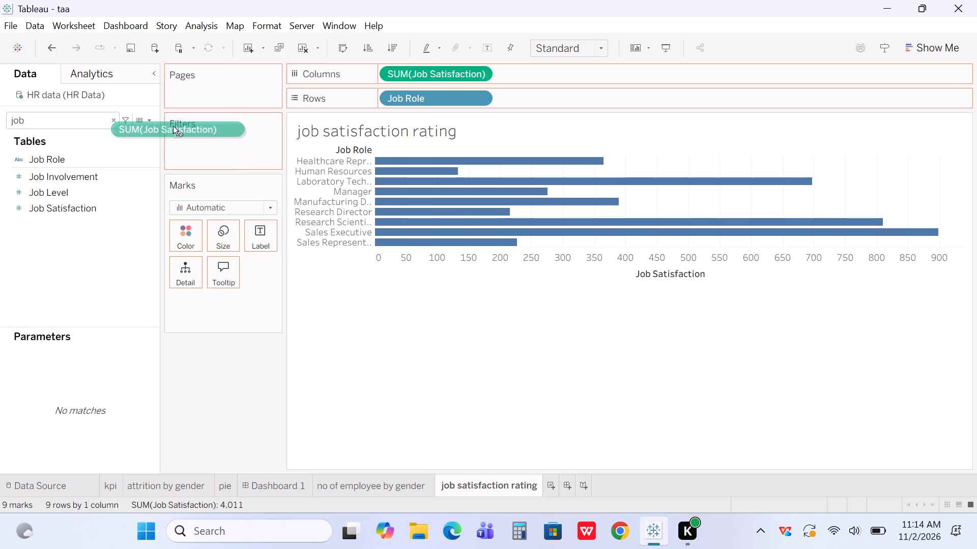
pyautogui.moveTo(173, 126); pyautogui.dragTo(97, 136)
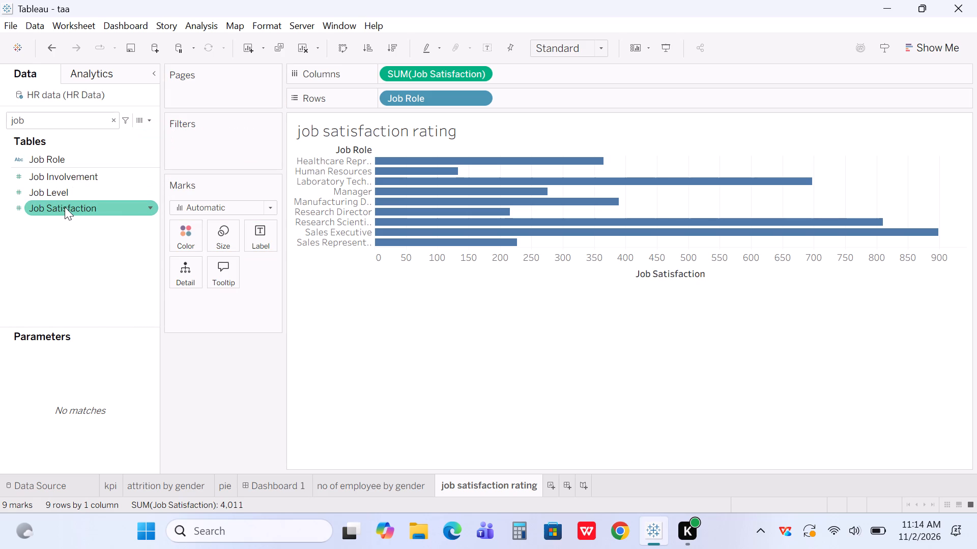
pyautogui.moveTo(65, 207); pyautogui.dragTo(63, 136)
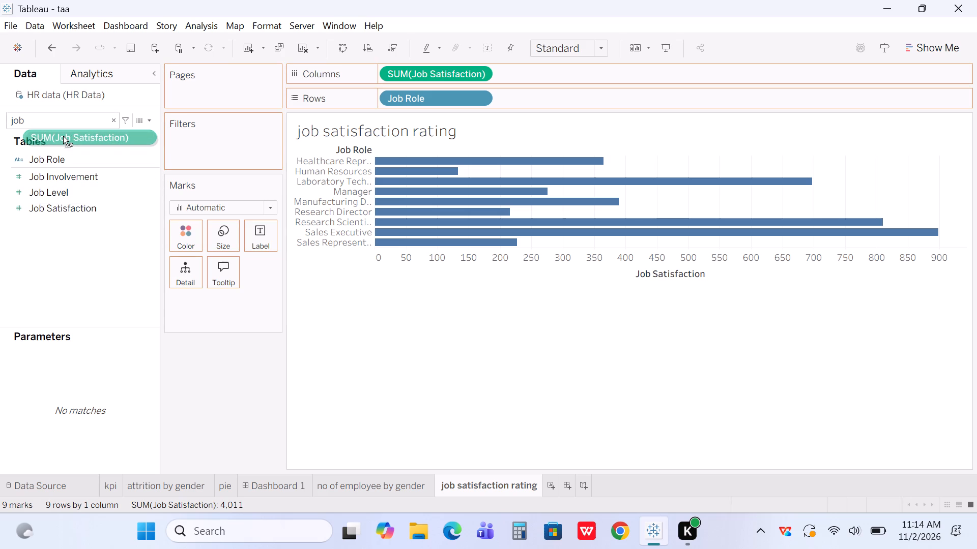
pyautogui.moveTo(63, 136); pyautogui.dragTo(67, 159)
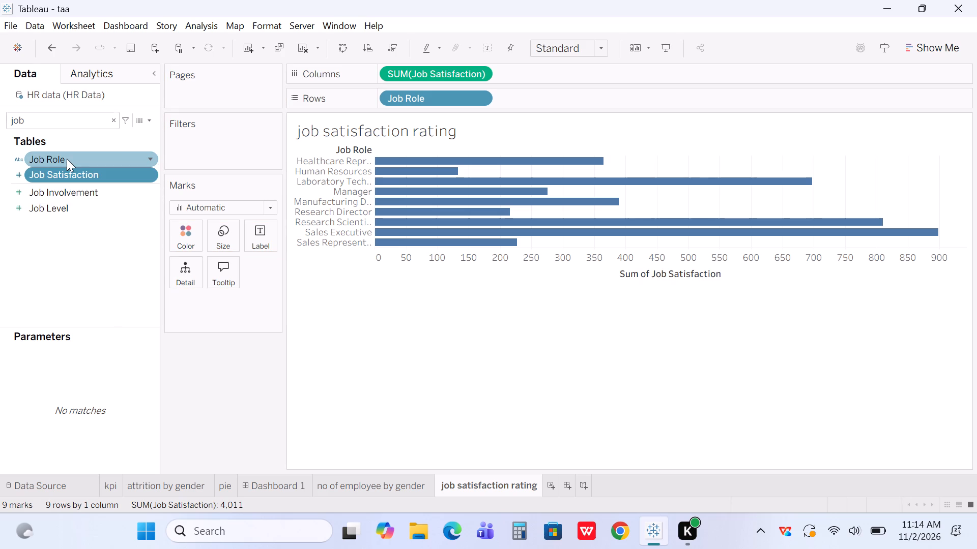
# Replace the summed Job Satisfaction on Columns with the Job Satisfaction dimension.
pyautogui.click(479, 73)
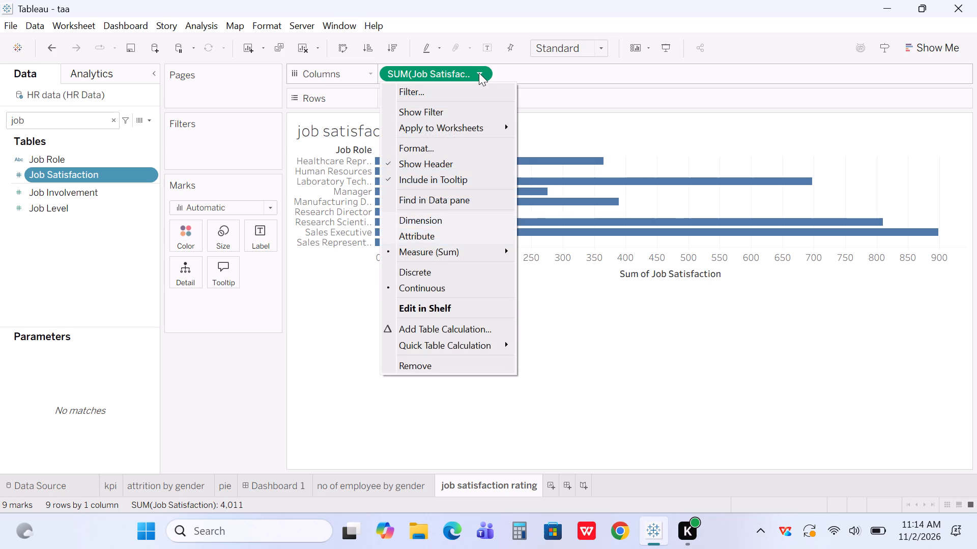
pyautogui.click(449, 370)
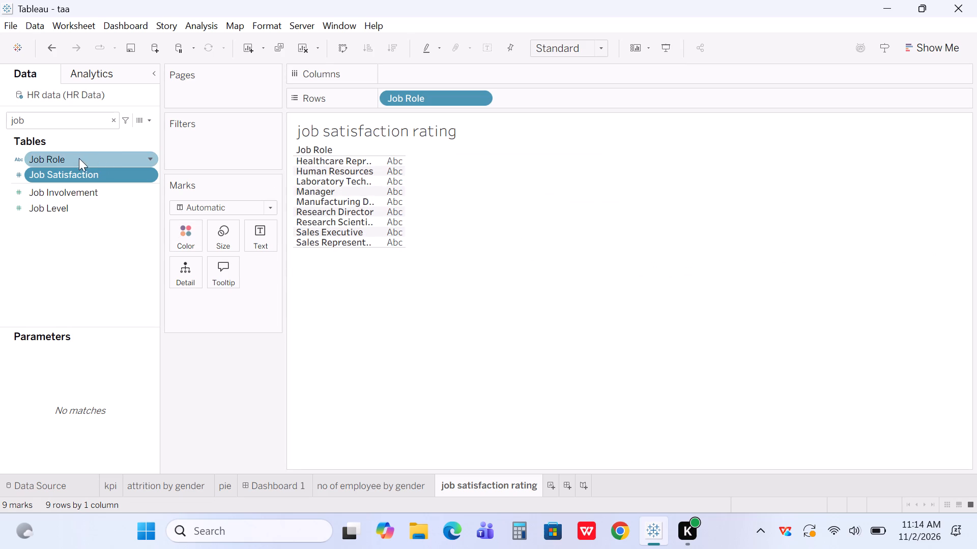
pyautogui.moveTo(68, 172); pyautogui.dragTo(383, 70)
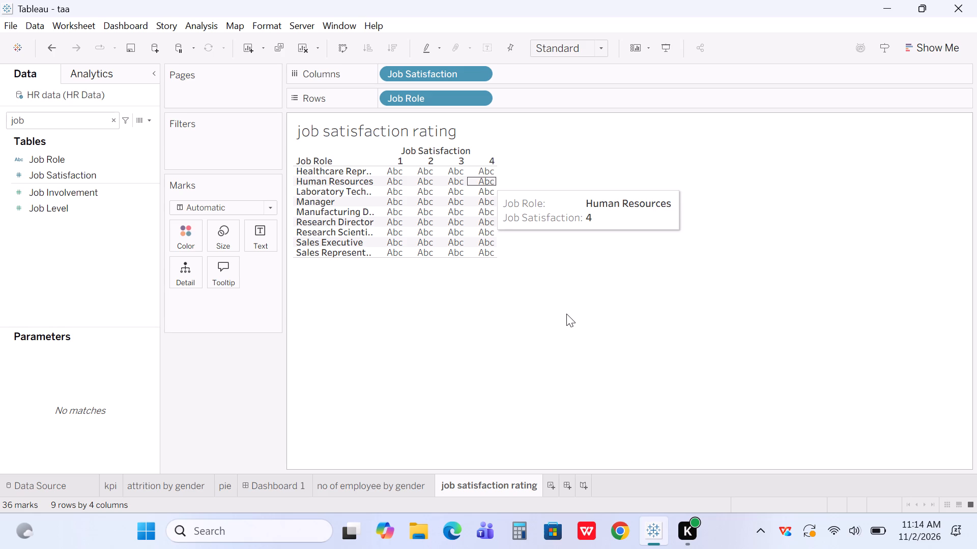
# Search the data fields for "empl" and add Employee Count as the text mark of the job role by satisfaction table.
pyautogui.click(112, 118)
pyautogui.write('empl')
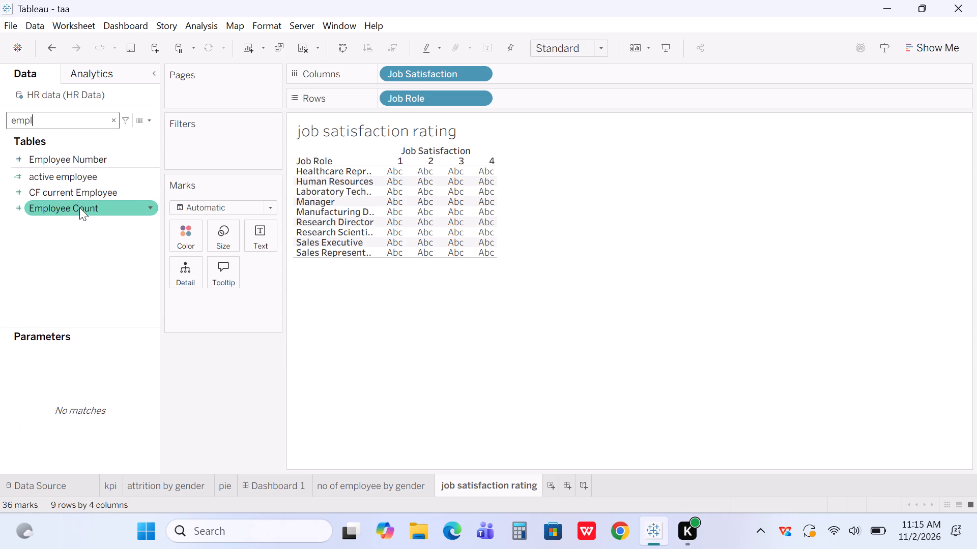
pyautogui.moveTo(74, 207); pyautogui.dragTo(253, 237)
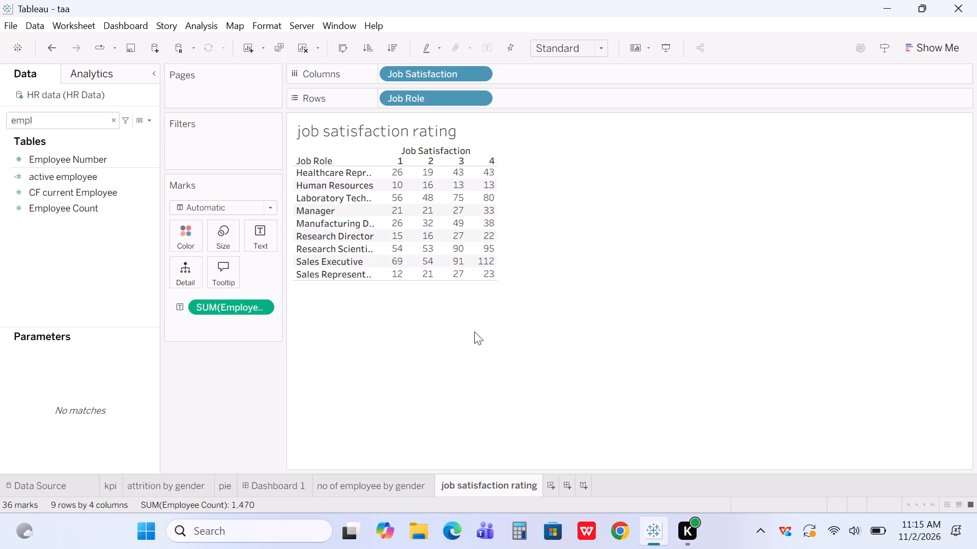
pyautogui.hotkey('ctrl', 'z')
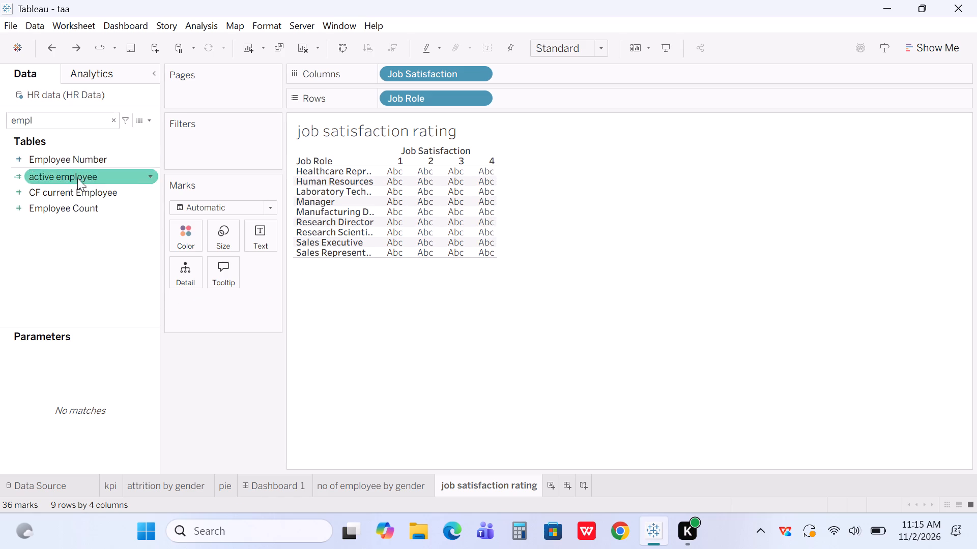
pyautogui.moveTo(76, 206); pyautogui.dragTo(244, 236)
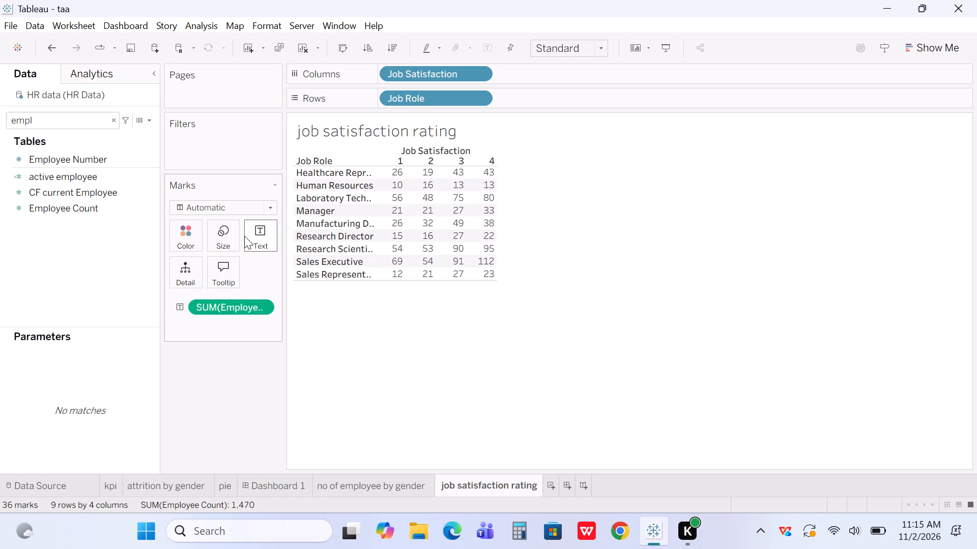
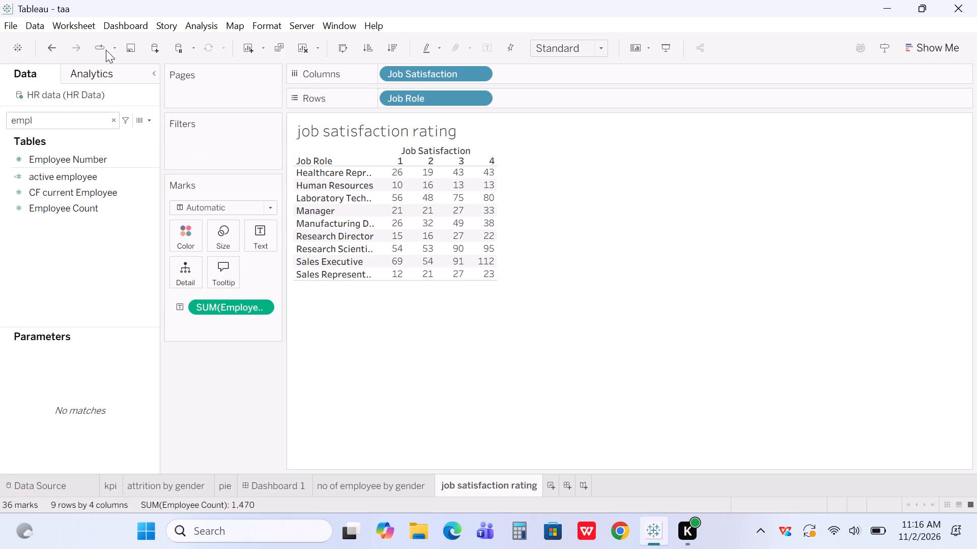
# Clear the "empl" search so all data fields are listed.
pyautogui.click(110, 121)
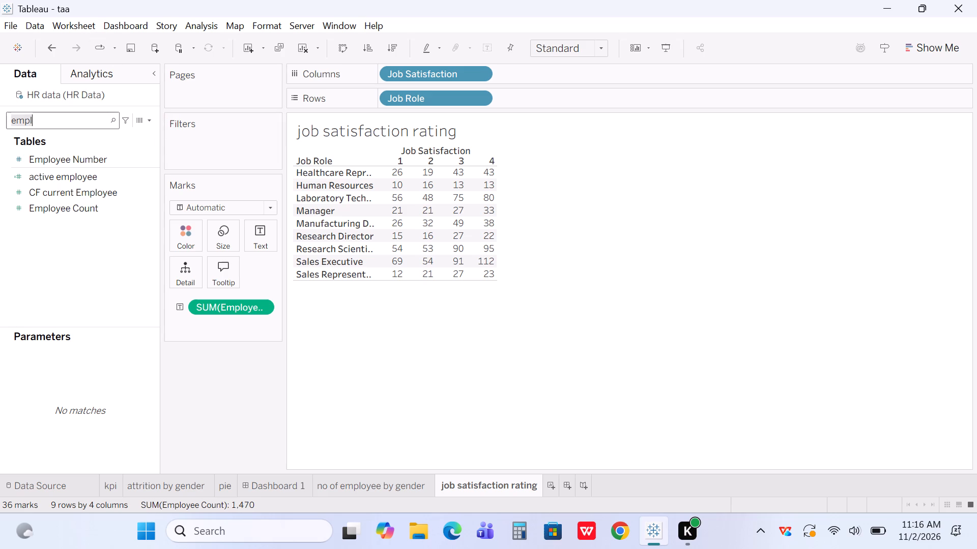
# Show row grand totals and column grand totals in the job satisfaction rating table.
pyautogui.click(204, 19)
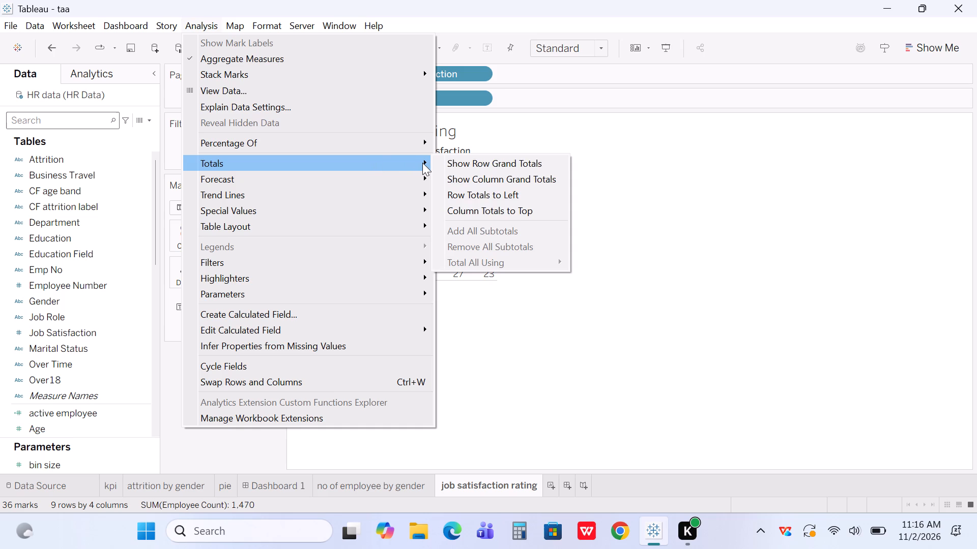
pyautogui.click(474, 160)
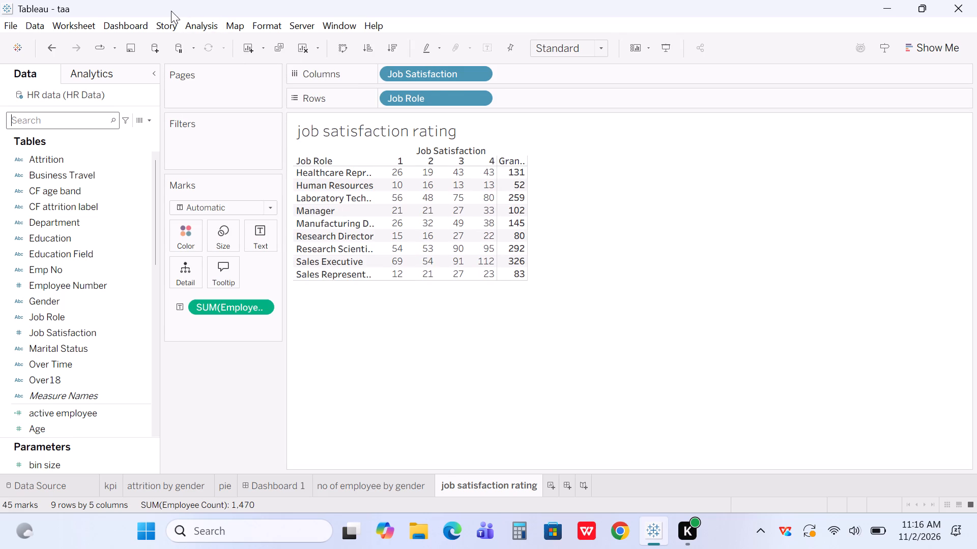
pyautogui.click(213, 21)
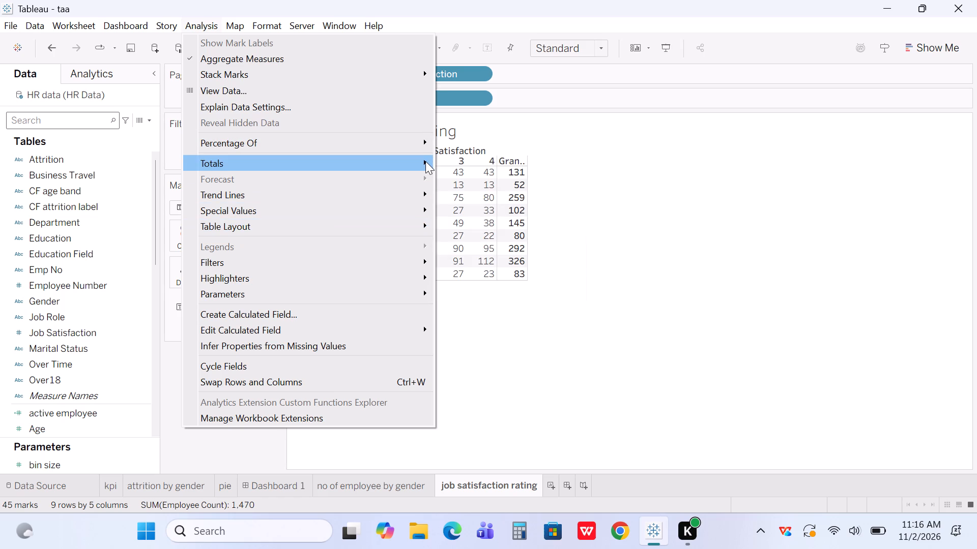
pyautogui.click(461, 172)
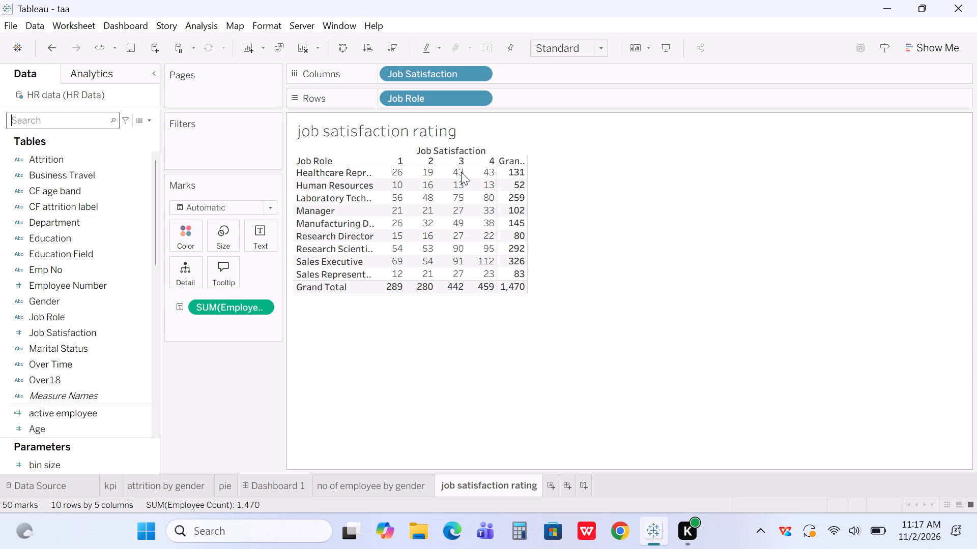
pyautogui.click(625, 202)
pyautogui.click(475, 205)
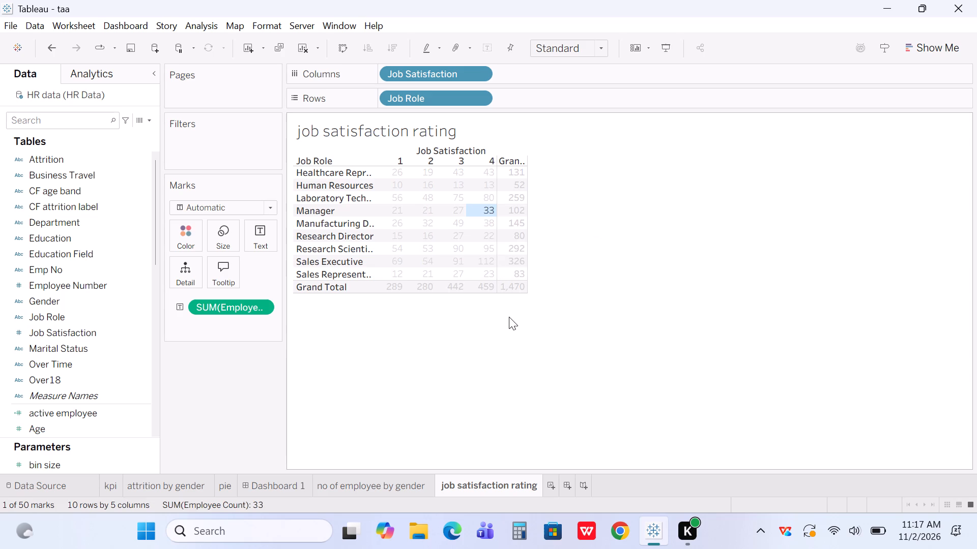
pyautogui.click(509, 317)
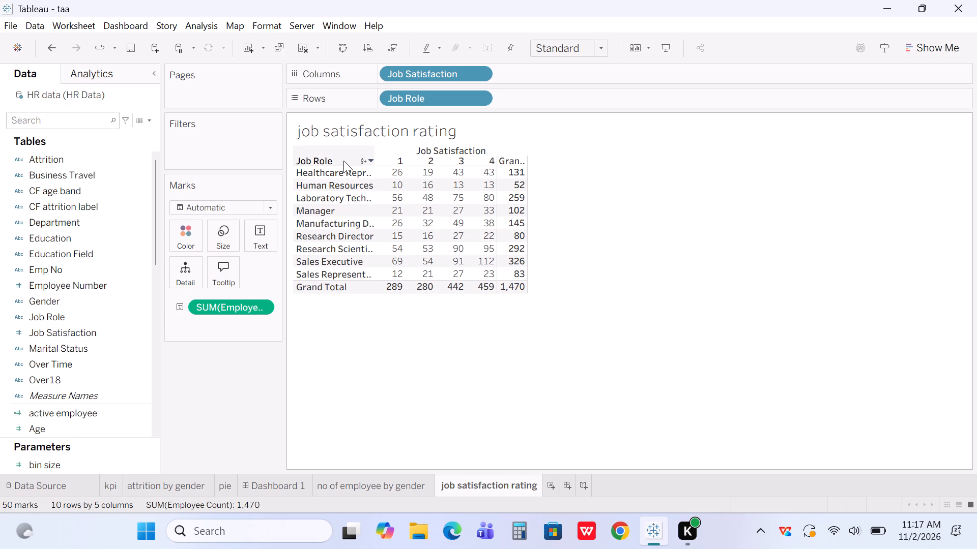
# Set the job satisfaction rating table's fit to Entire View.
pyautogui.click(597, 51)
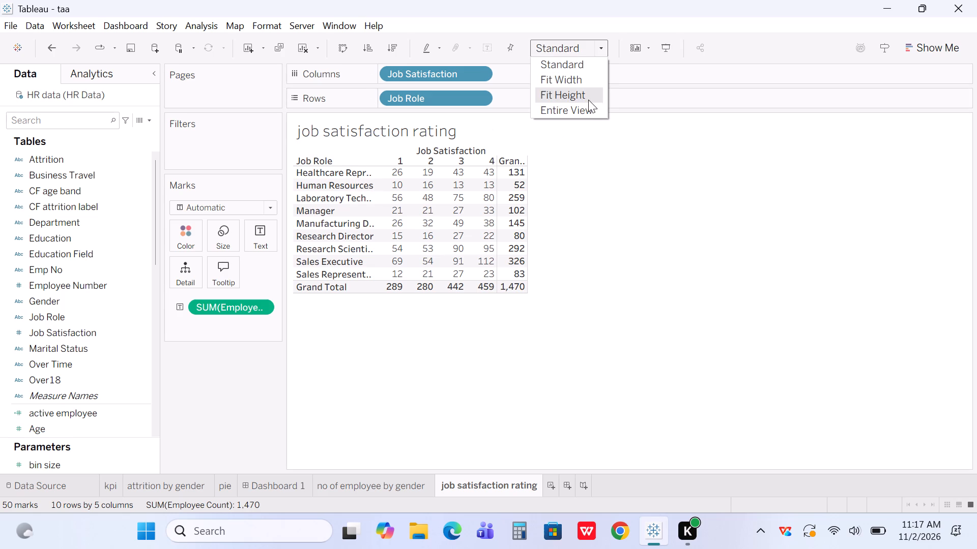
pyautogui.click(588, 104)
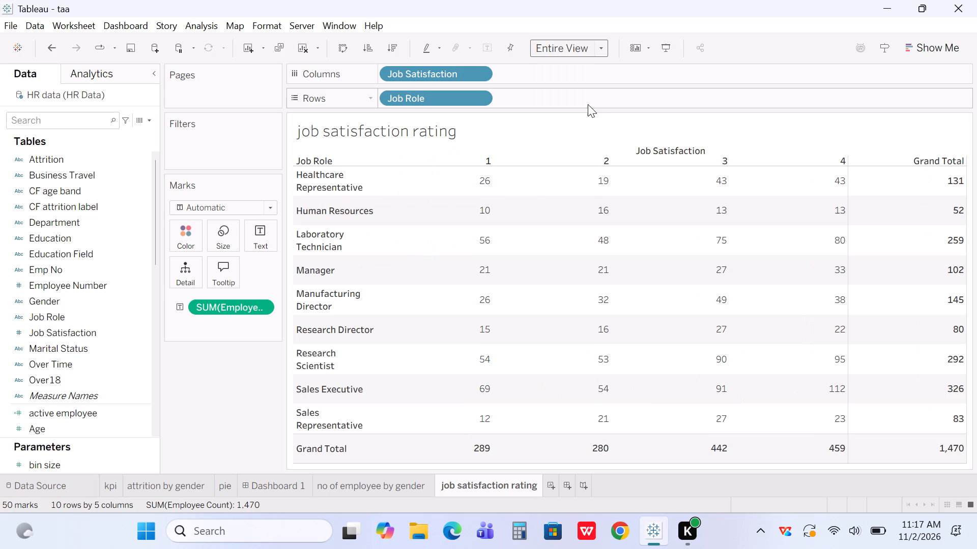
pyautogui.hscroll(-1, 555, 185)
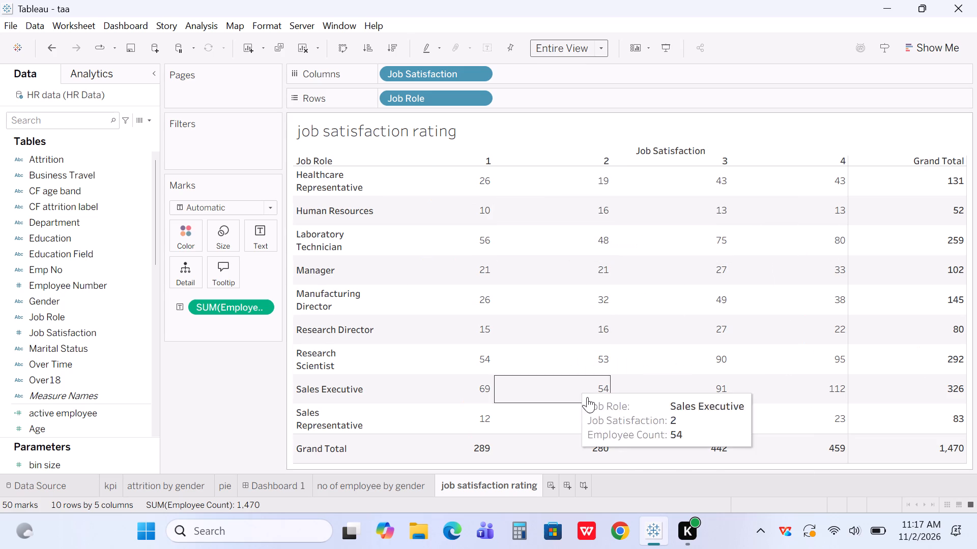
# Add a new blank worksheet after the job satisfaction rating worksheet.
pyautogui.click(553, 481)
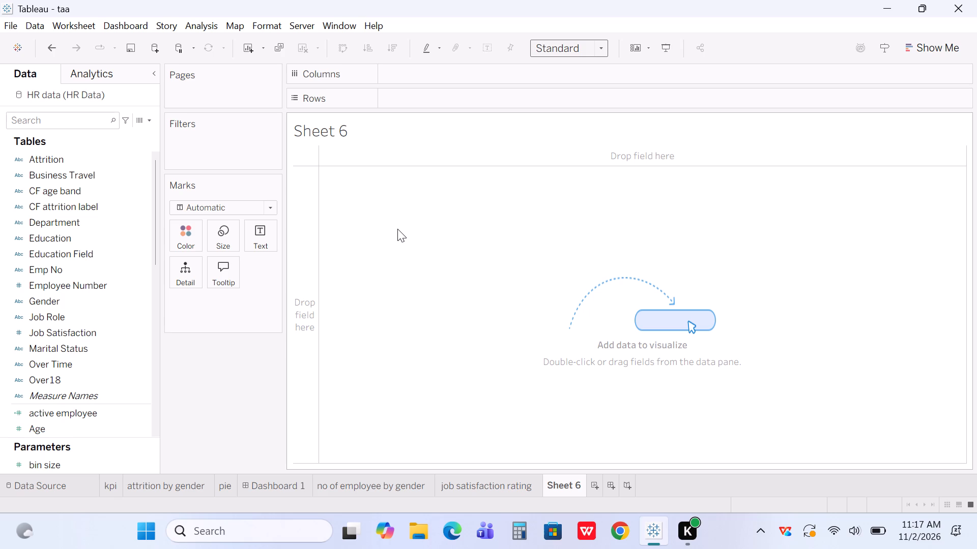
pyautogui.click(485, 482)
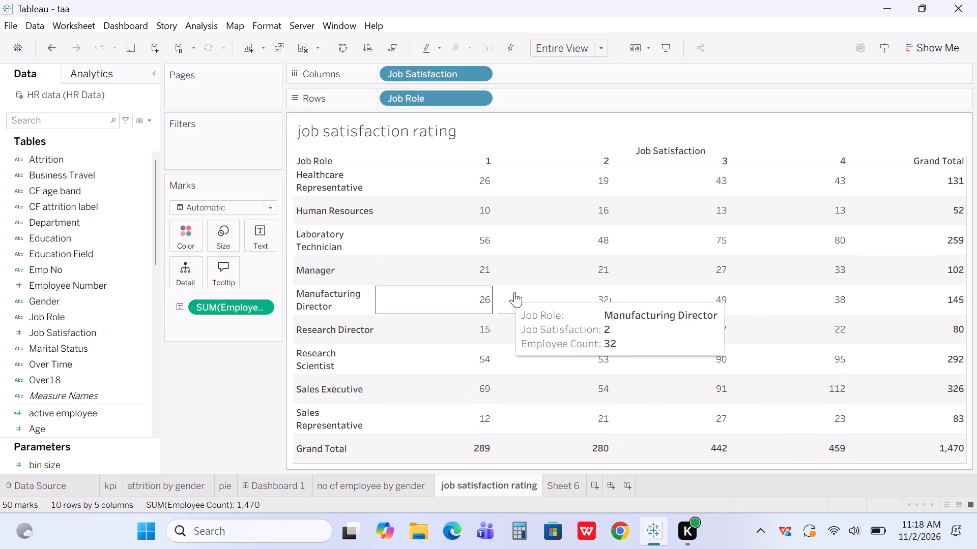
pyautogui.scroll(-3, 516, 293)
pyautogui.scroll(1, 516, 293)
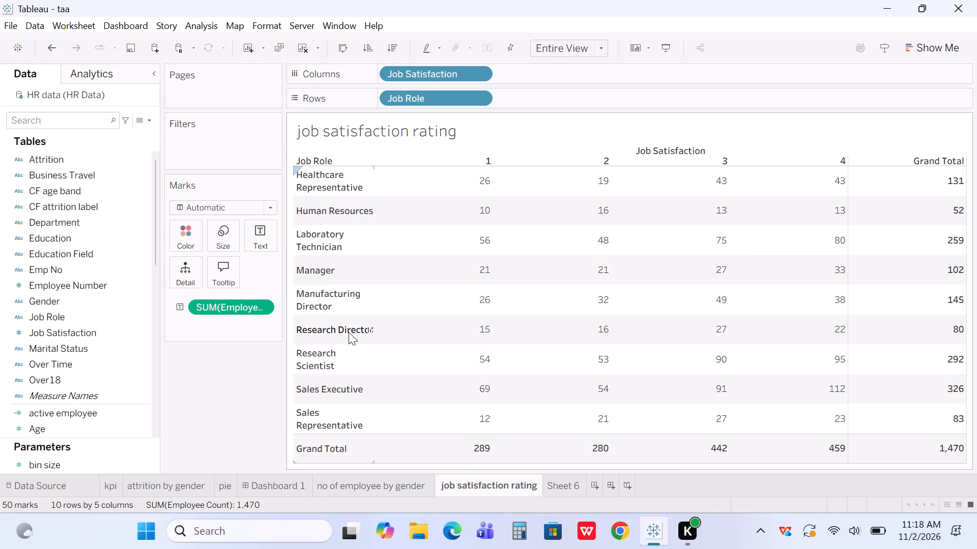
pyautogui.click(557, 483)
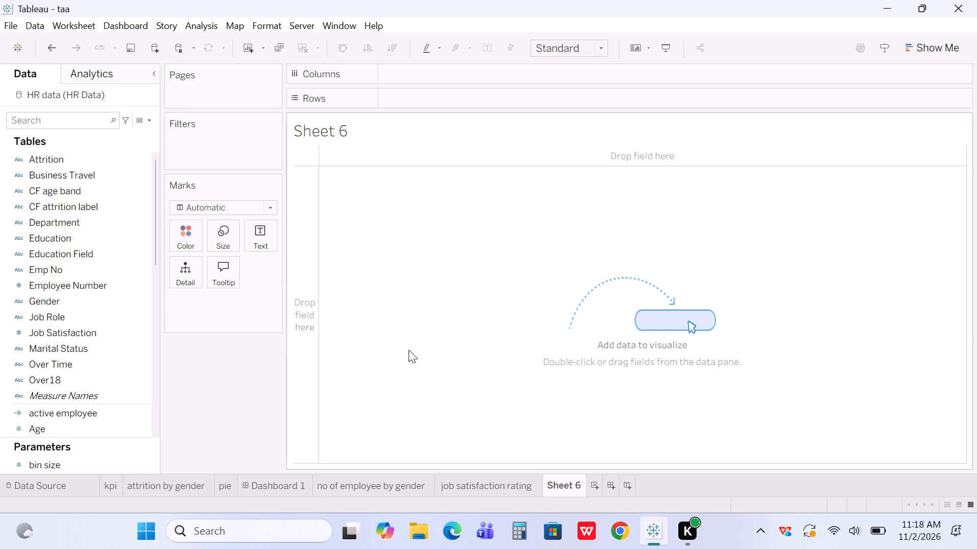
# Convert the table on the job satisfaction rating worksheet to a highlight table and set its fit to Entire View.
pyautogui.click(458, 484)
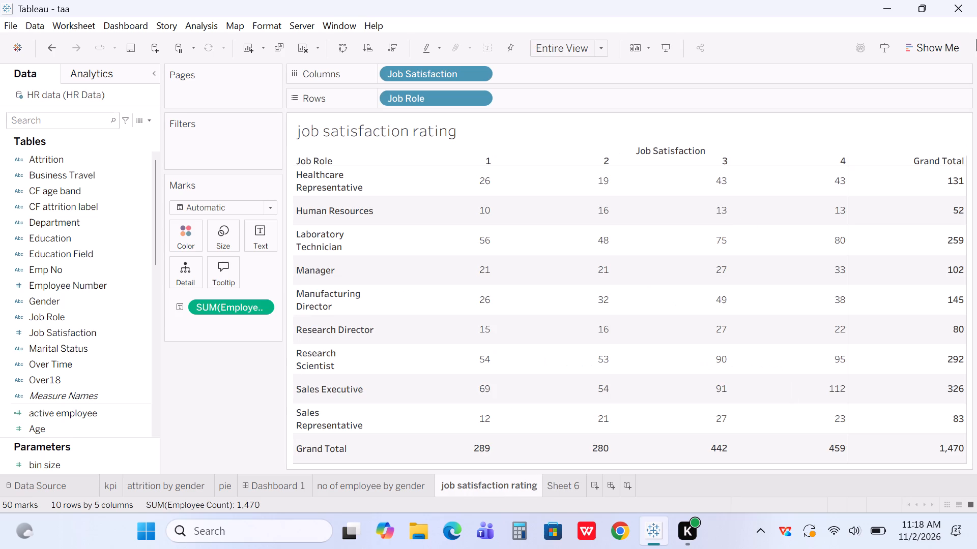
pyautogui.click(938, 47)
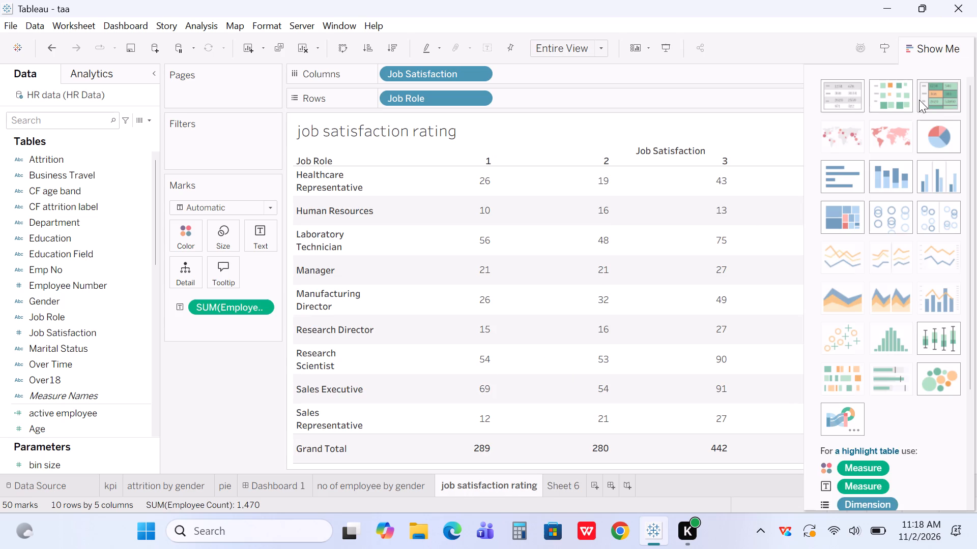
pyautogui.click(937, 105)
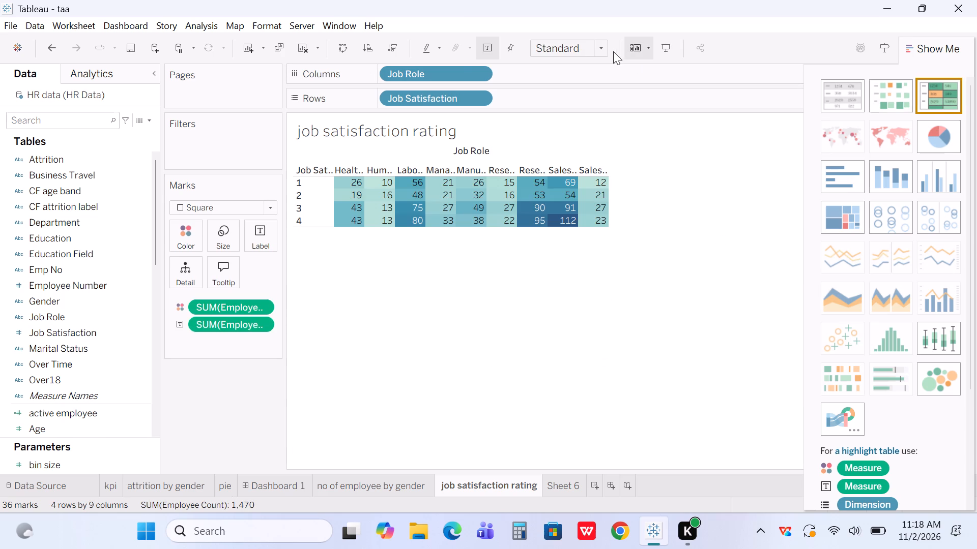
pyautogui.click(597, 46)
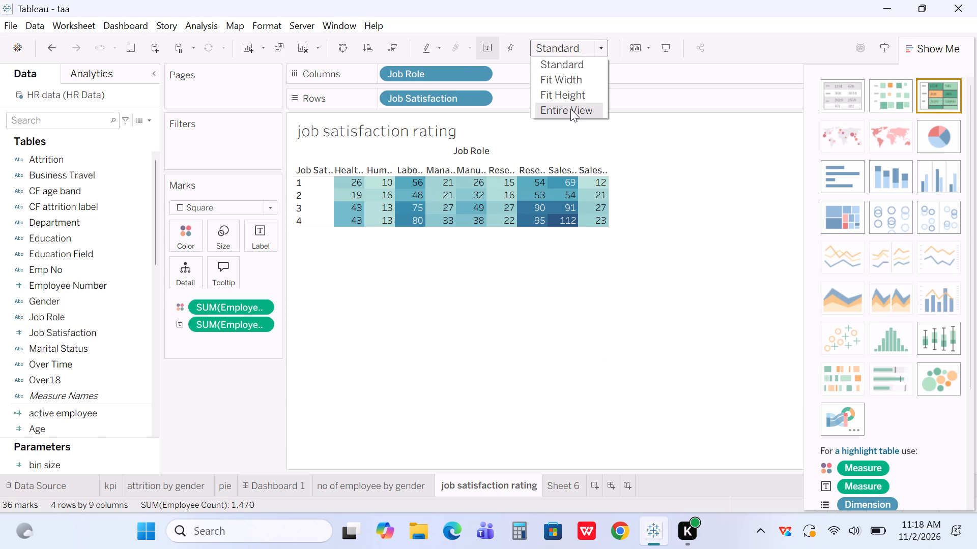
pyautogui.click(570, 110)
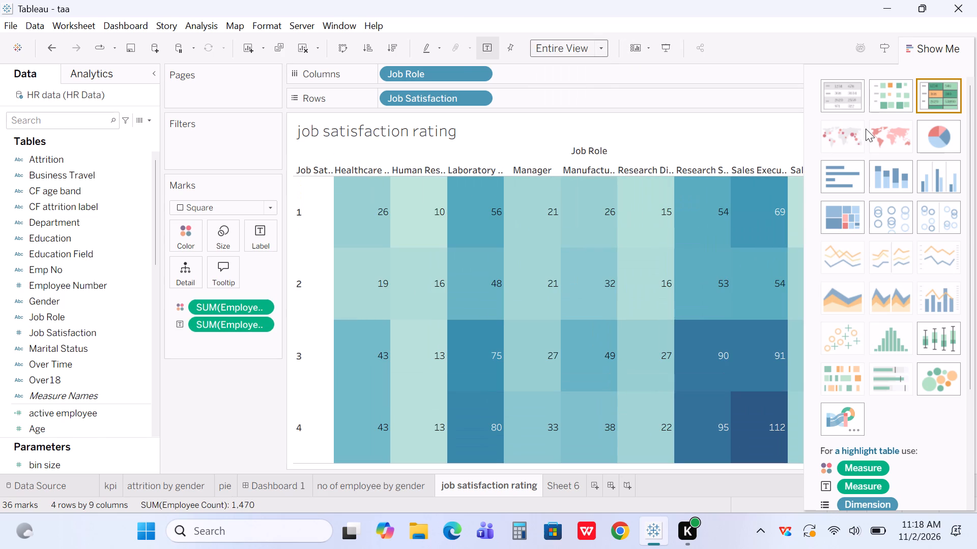
pyautogui.click(597, 277)
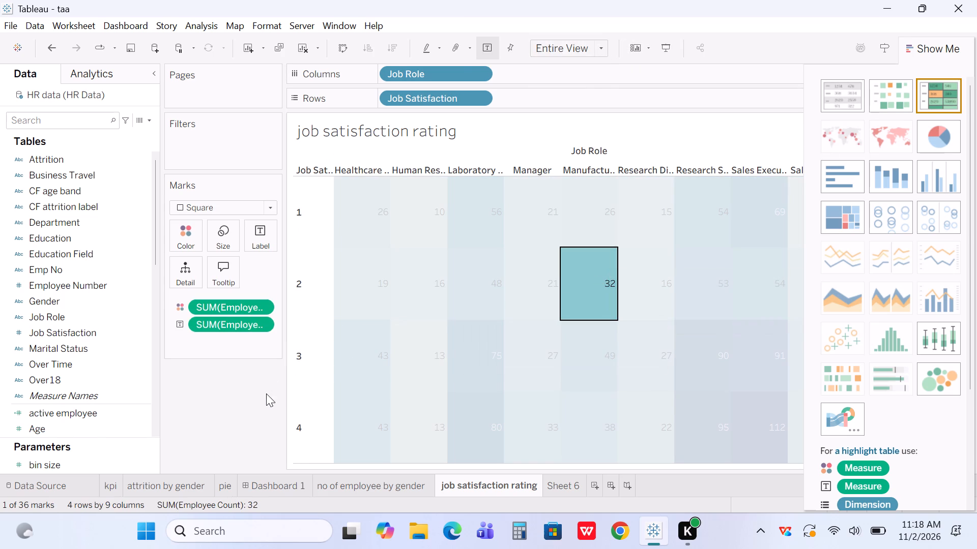
pyautogui.click(263, 399)
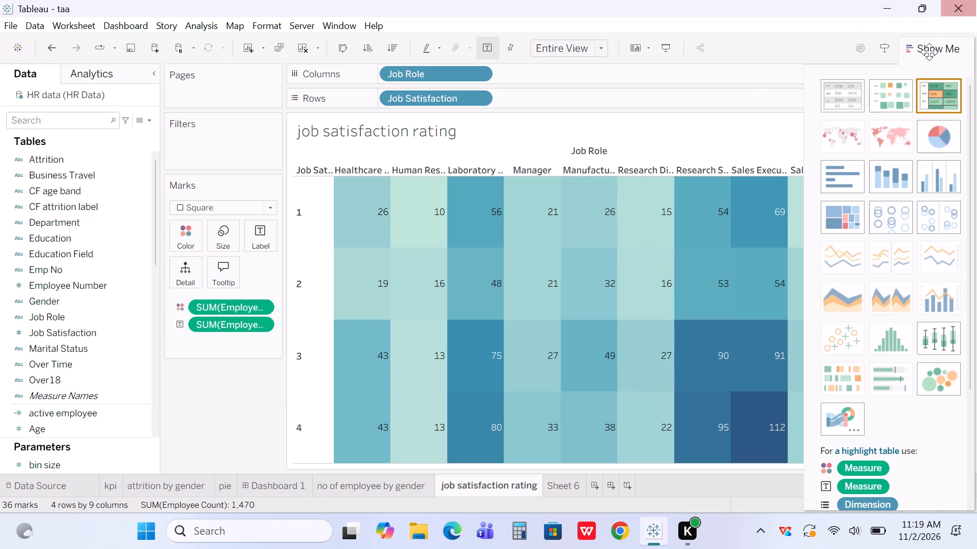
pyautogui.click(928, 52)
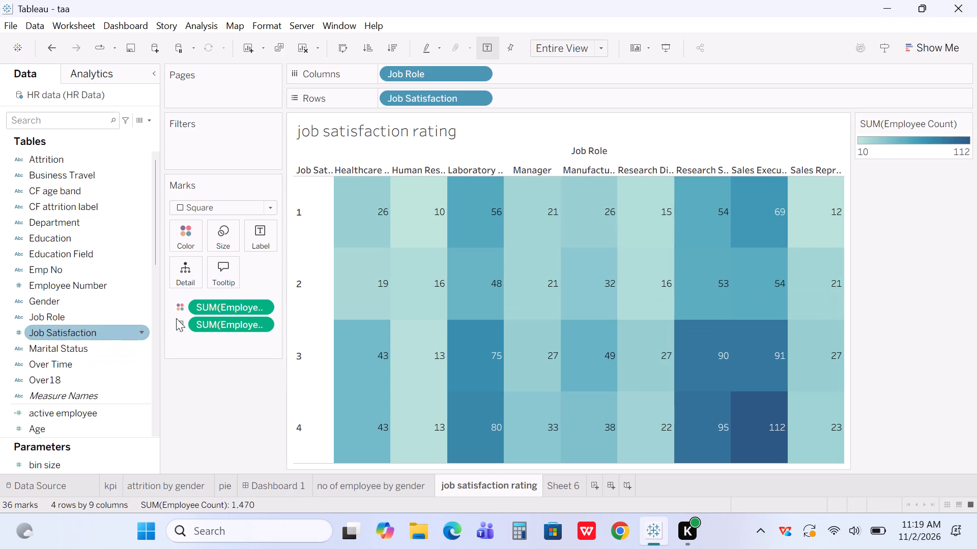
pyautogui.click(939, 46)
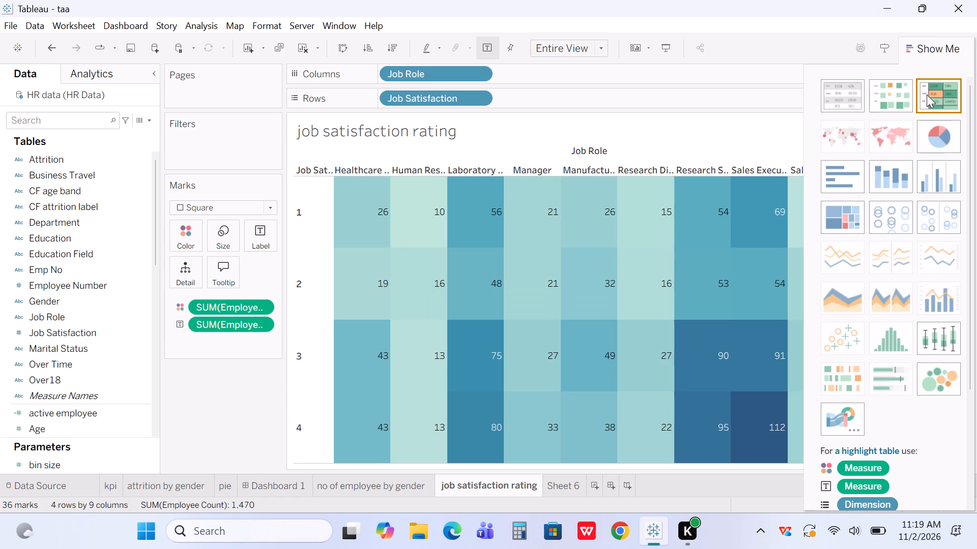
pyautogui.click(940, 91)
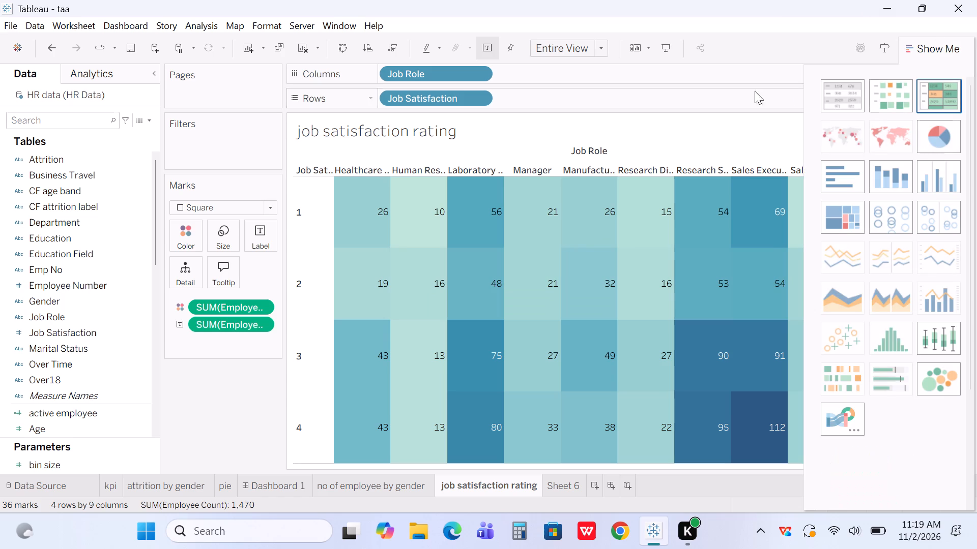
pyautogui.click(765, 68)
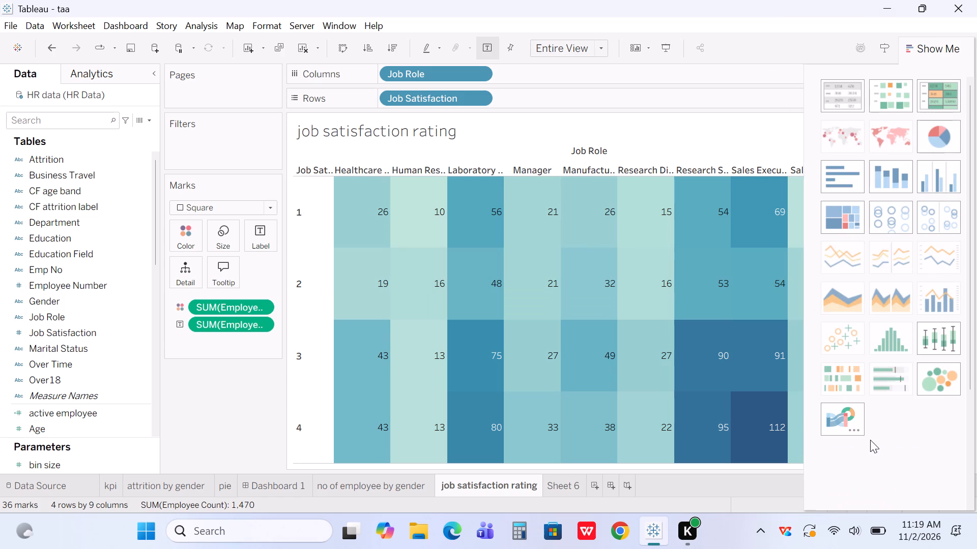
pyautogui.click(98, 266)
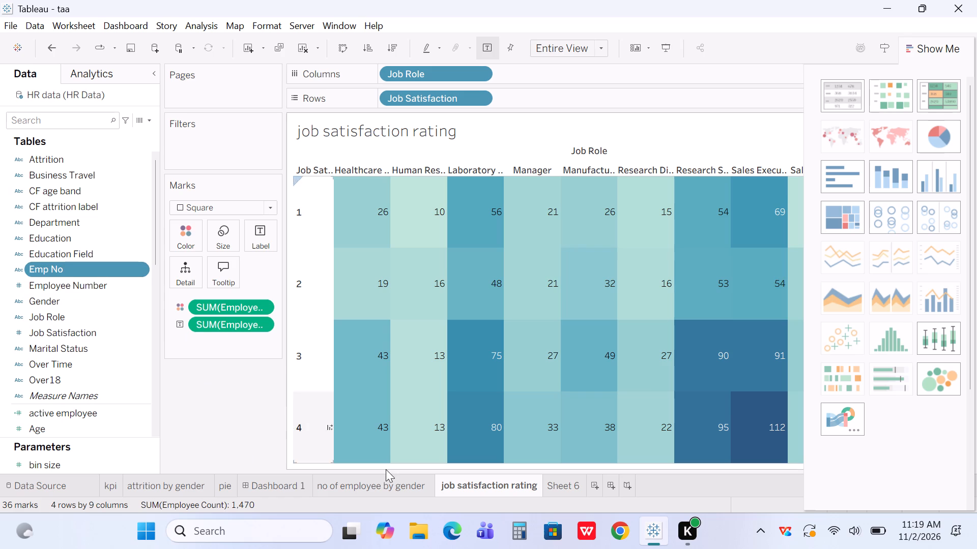
# Switch to the blank Sheet 6 worksheet and hide the chart type suggestions.
pyautogui.click(564, 479)
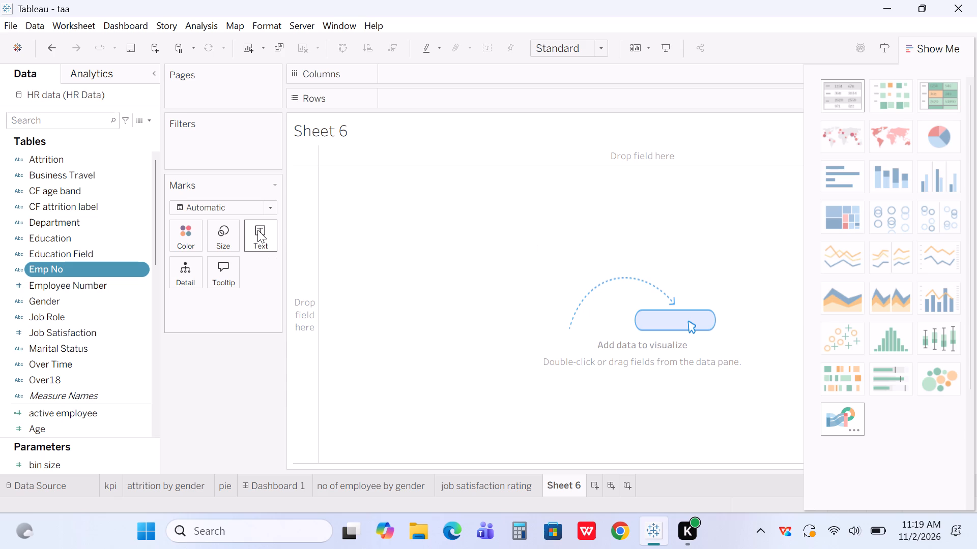
pyautogui.click(918, 52)
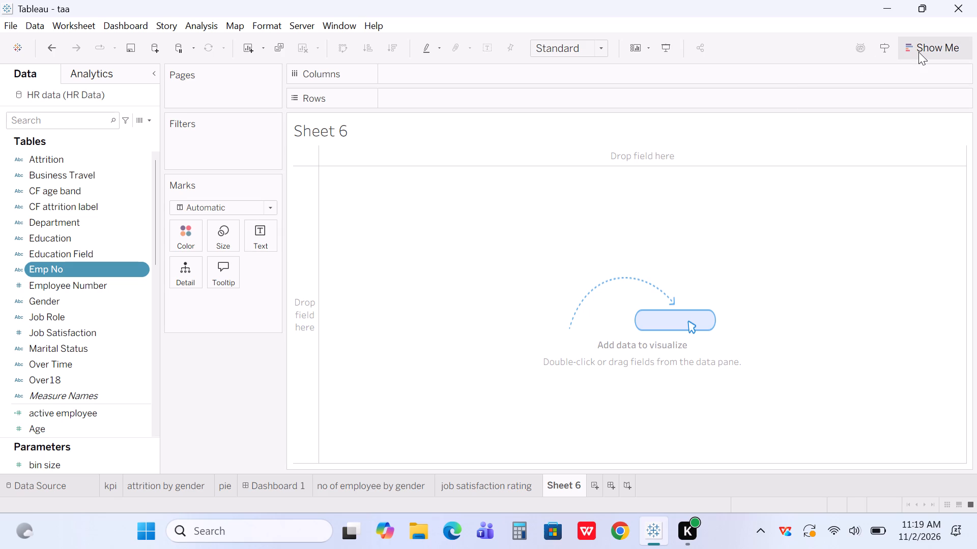
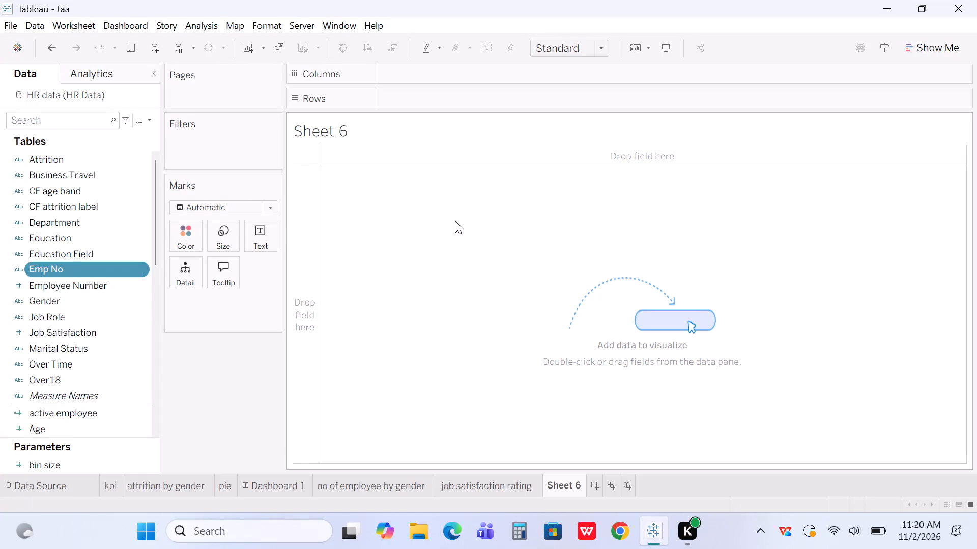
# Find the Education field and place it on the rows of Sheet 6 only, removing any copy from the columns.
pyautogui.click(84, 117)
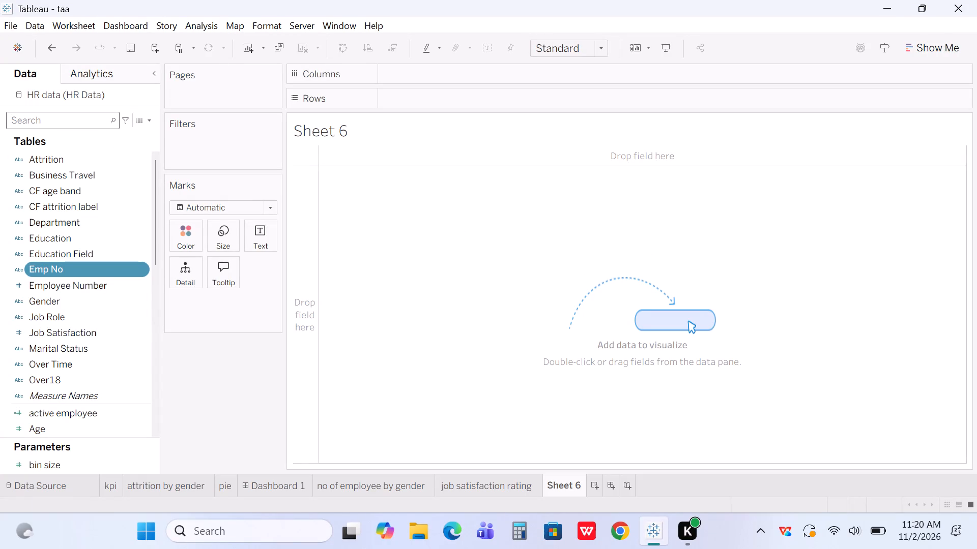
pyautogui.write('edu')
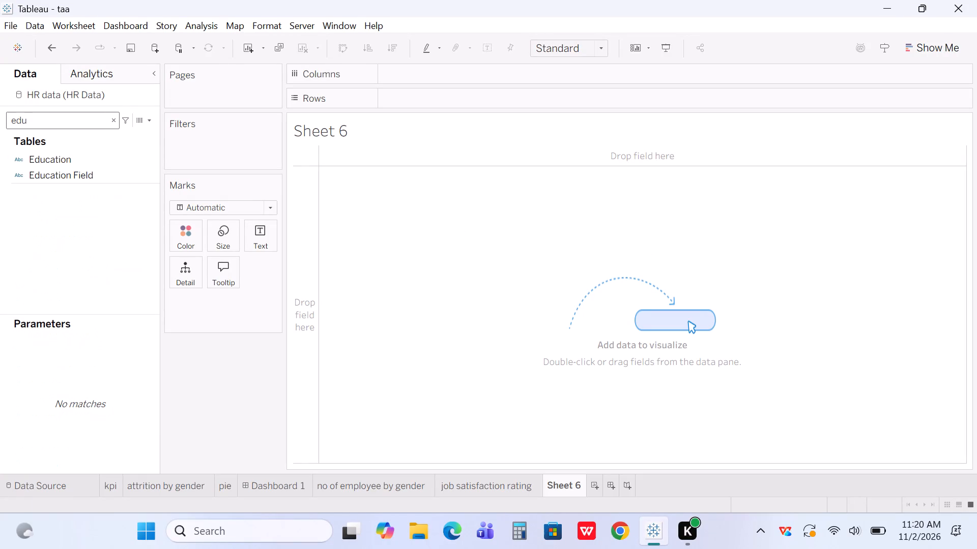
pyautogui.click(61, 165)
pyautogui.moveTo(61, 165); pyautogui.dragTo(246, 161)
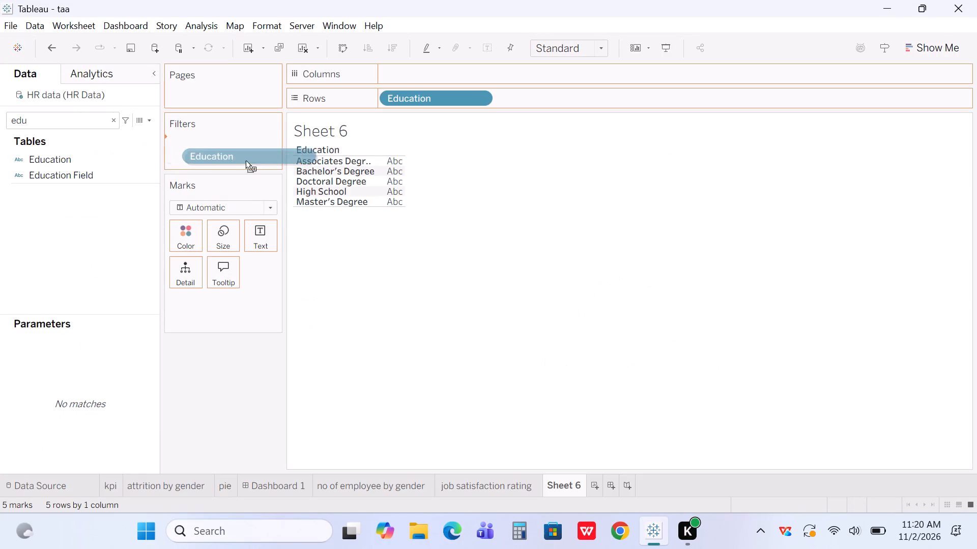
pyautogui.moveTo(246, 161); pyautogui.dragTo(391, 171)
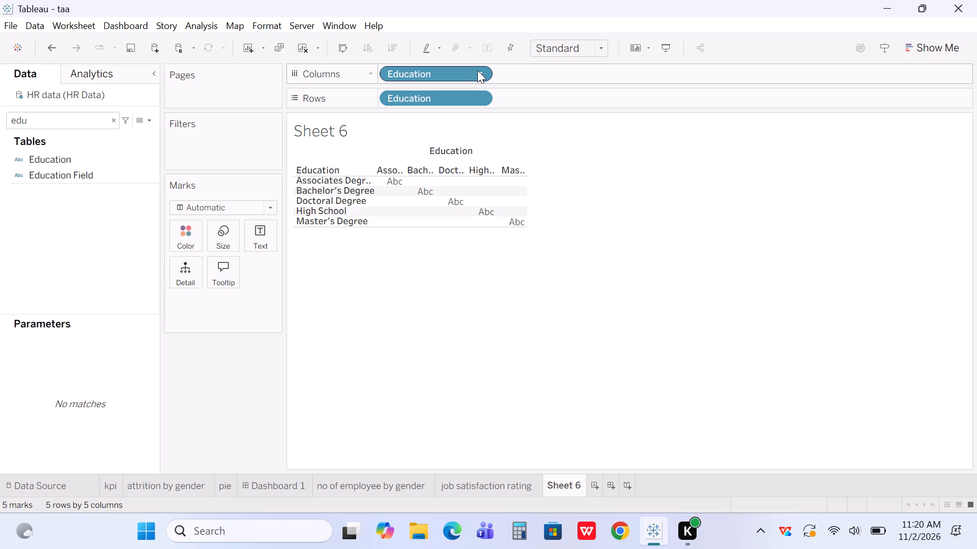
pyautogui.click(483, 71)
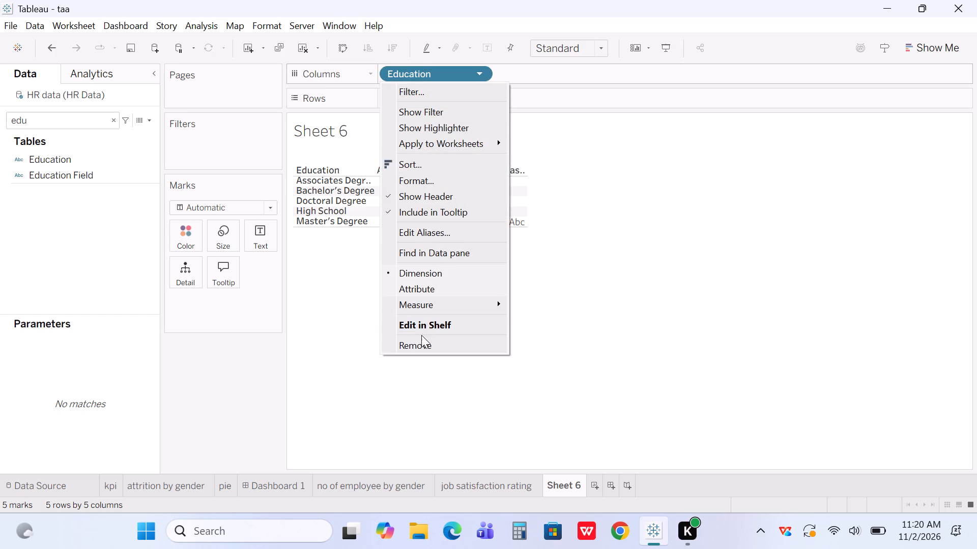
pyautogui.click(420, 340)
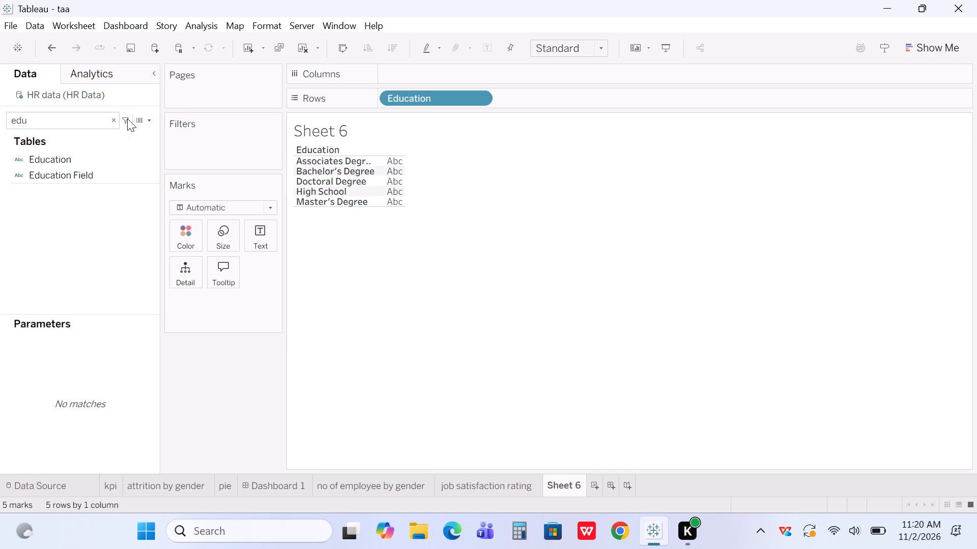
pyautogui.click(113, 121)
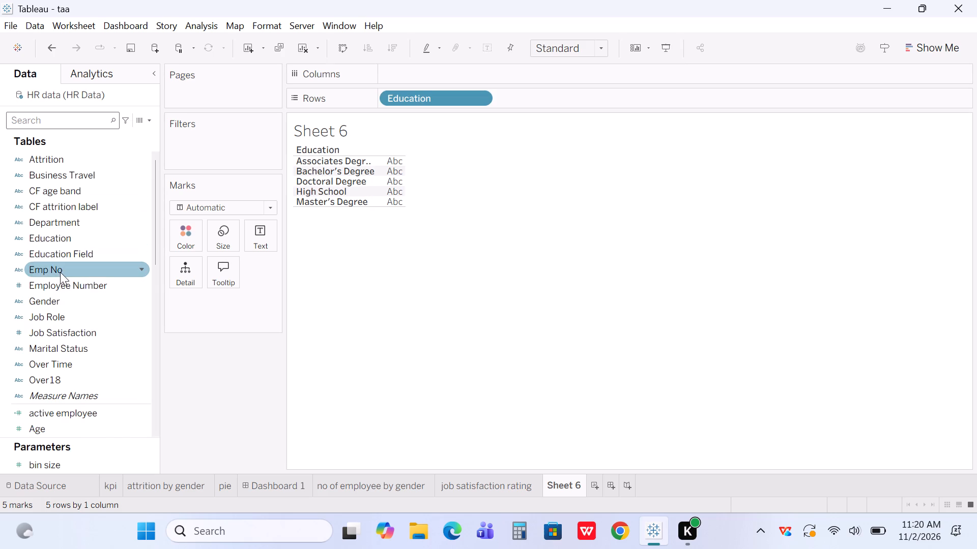
# Add attrition count to Sheet 6 as a summed measure on the columns to make horizontal bars.
pyautogui.scroll(-1, 60, 272)
pyautogui.moveTo(59, 383); pyautogui.dragTo(327, 181)
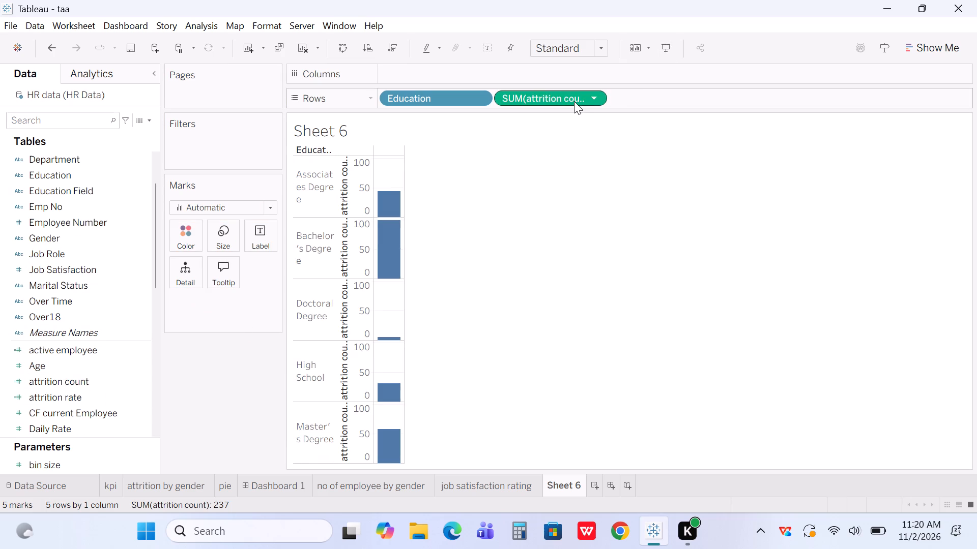
pyautogui.moveTo(562, 95); pyautogui.dragTo(520, 67)
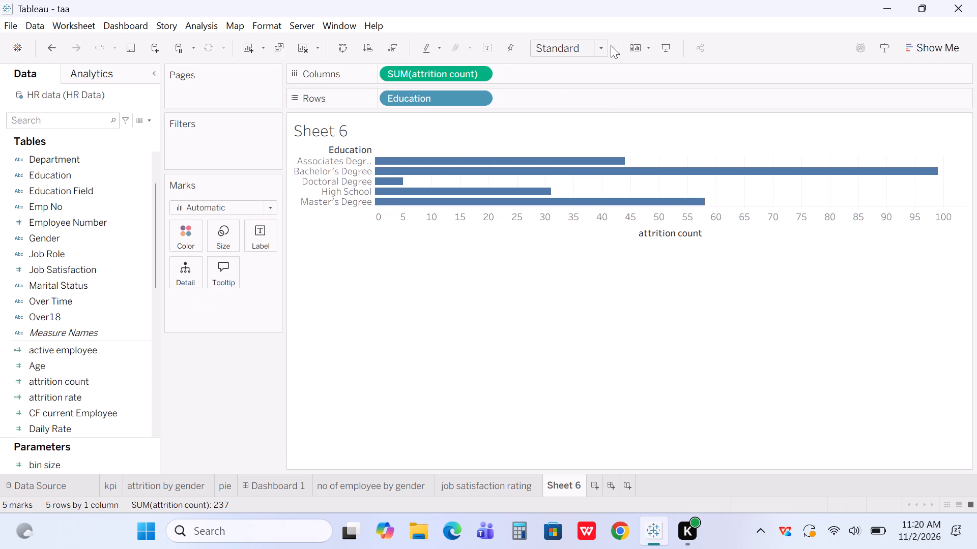
# Set the Sheet 6 bar chart's fit to Entire View.
pyautogui.click(595, 47)
pyautogui.click(575, 113)
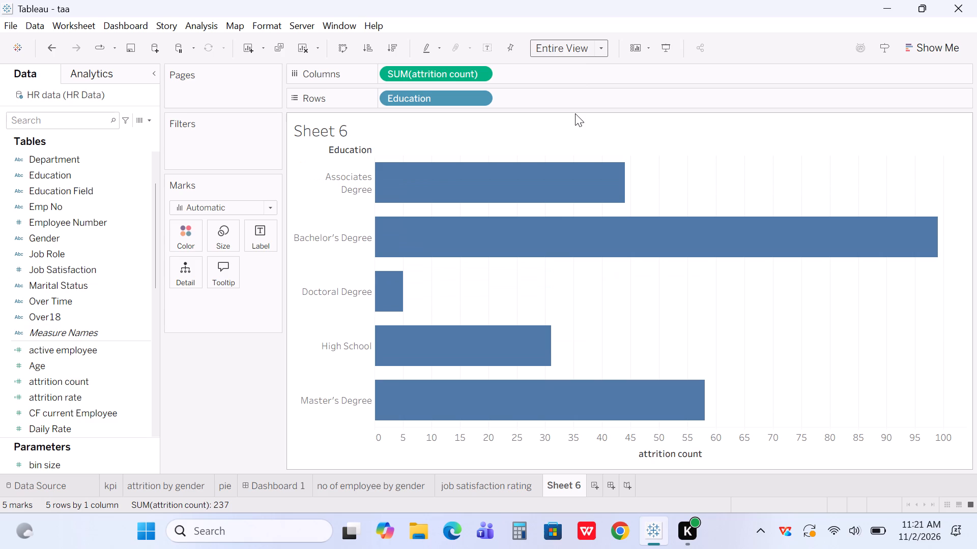
pyautogui.scroll(-1, 598, 90)
pyautogui.keyDown('ctrl'); pyautogui.scroll(-5, 634, 14); pyautogui.keyUp('ctrl')
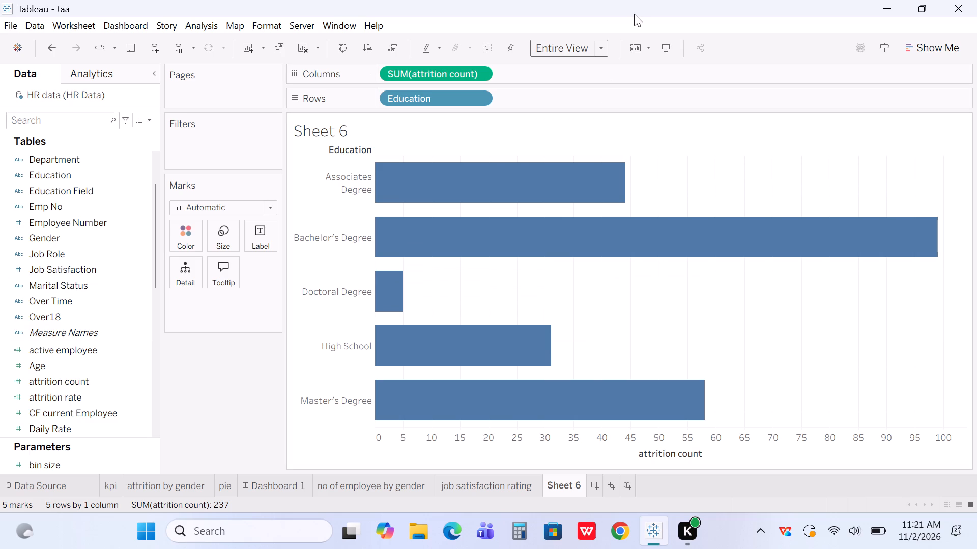
# Replace Education with Education Field on the rows of Sheet 6, keeping attrition count on the columns.
pyautogui.click(484, 101)
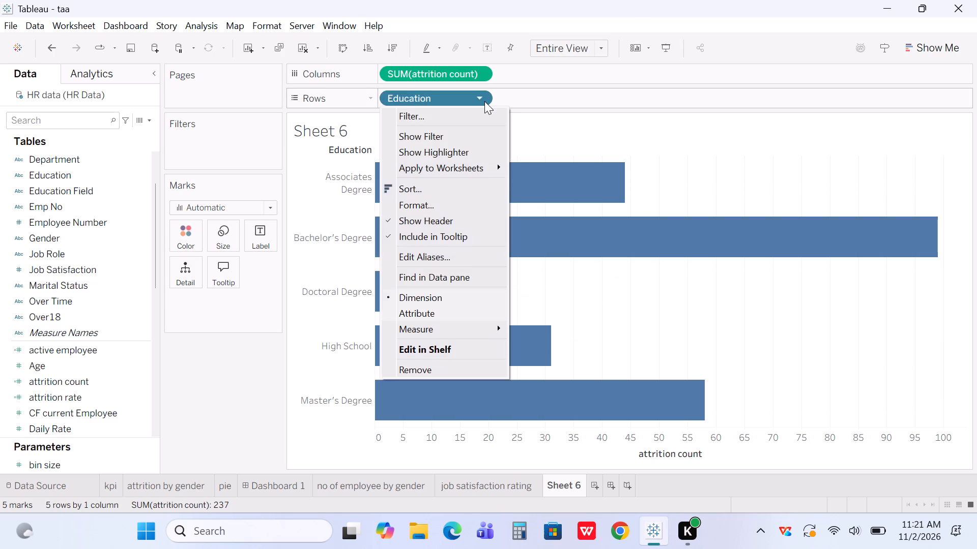
pyautogui.click(433, 368)
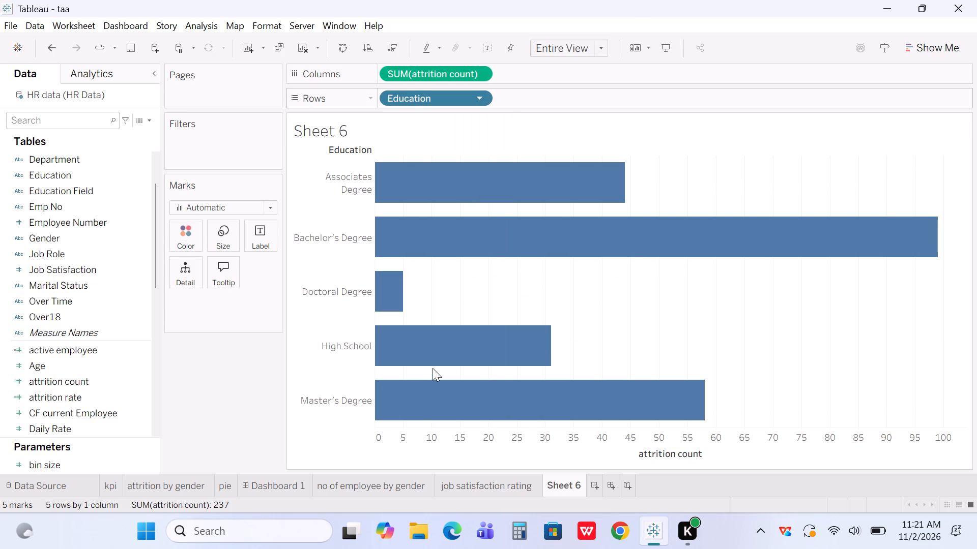
pyautogui.moveTo(50, 185); pyautogui.dragTo(401, 76)
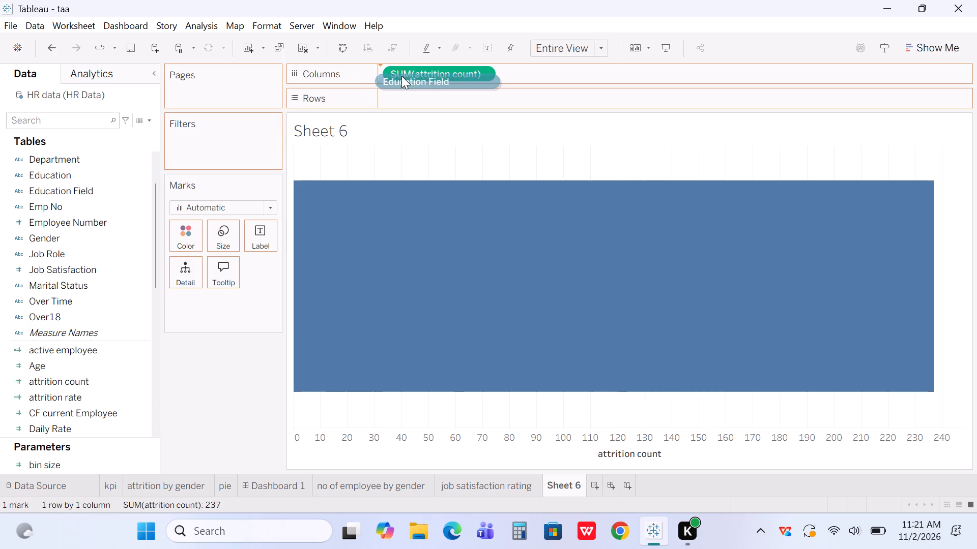
pyautogui.moveTo(443, 69); pyautogui.dragTo(448, 106)
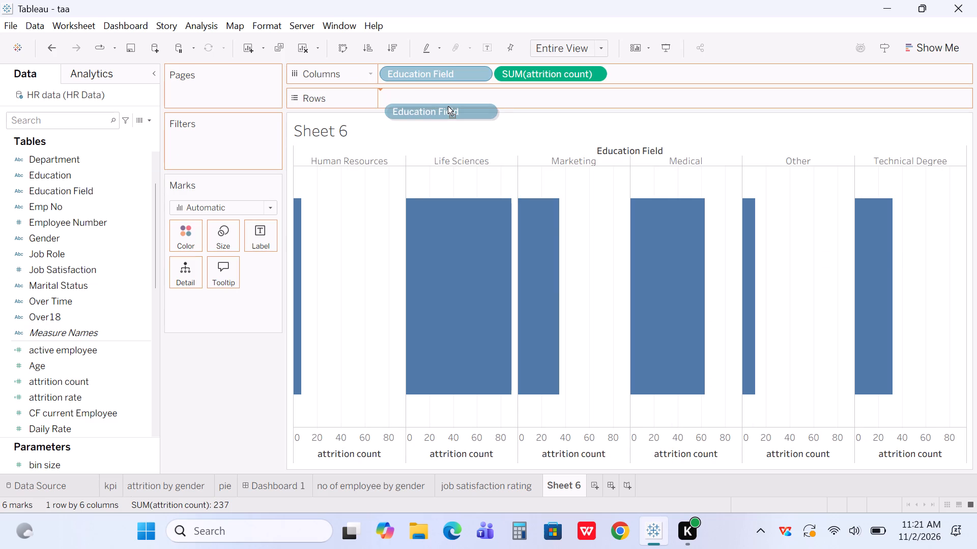
pyautogui.moveTo(448, 106); pyautogui.dragTo(447, 91)
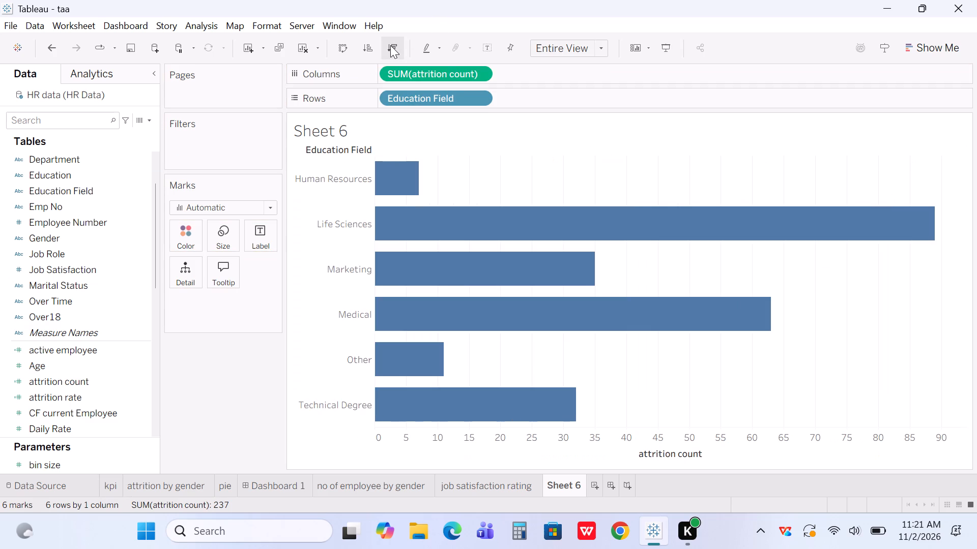
# Sort the Education Field bars in descending order of attrition count.
pyautogui.click(390, 46)
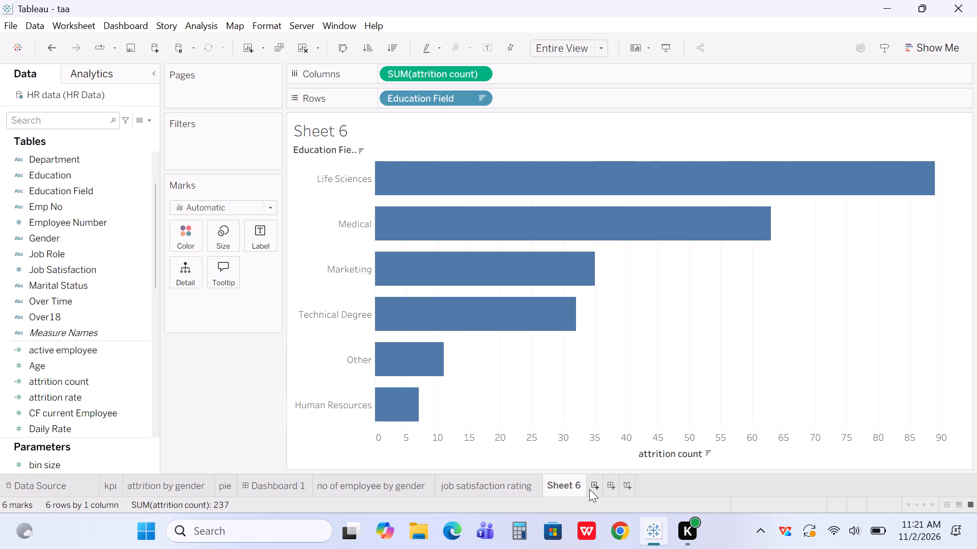
pyautogui.click(369, 52)
pyautogui.click(391, 48)
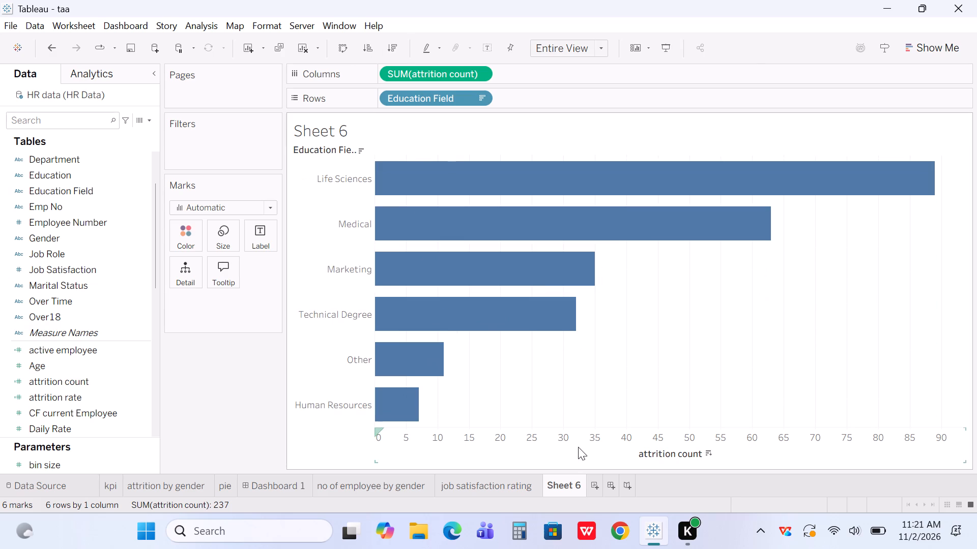
# Add a new blank worksheet after Sheet 6.
pyautogui.click(567, 482)
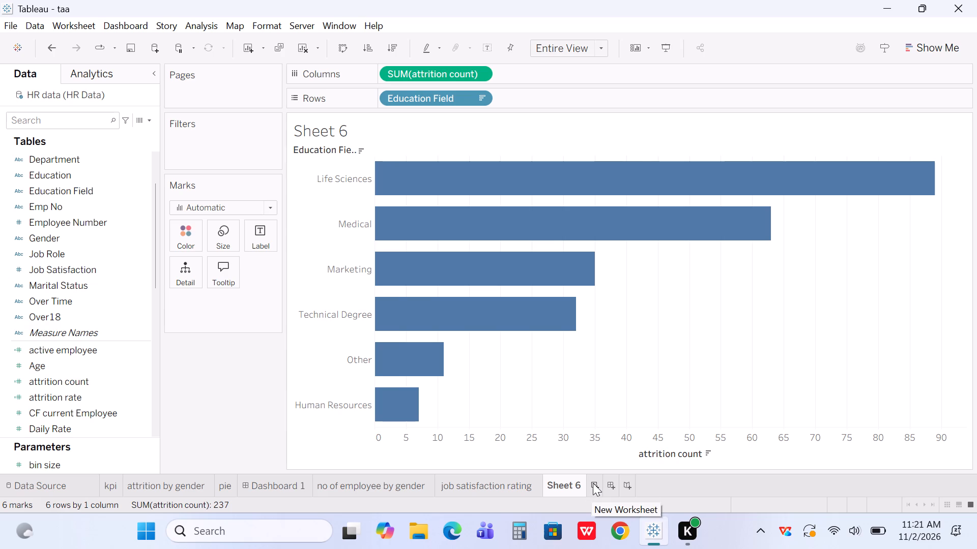
pyautogui.click(593, 483)
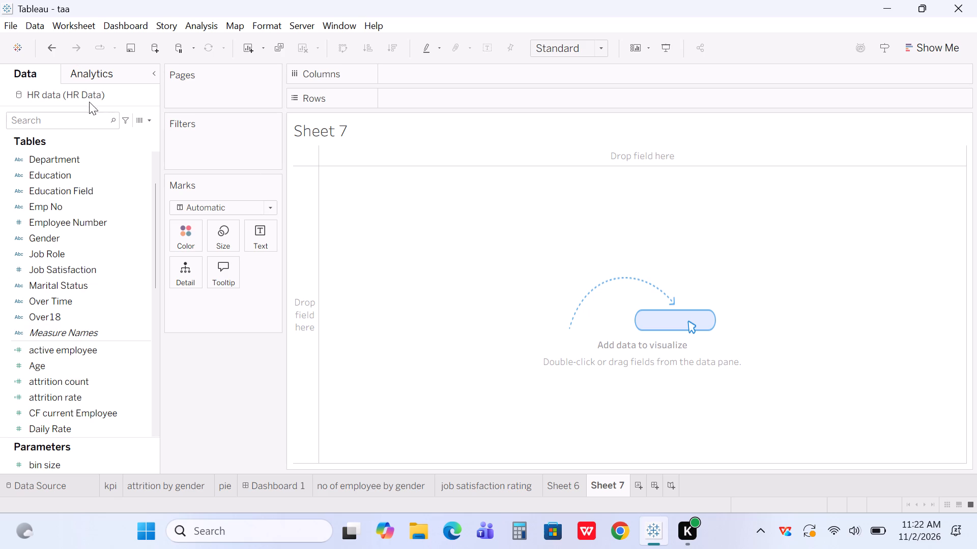
# Find the CF age band field and place it on the columns of Sheet 7.
pyautogui.click(78, 121)
pyautogui.write('age')
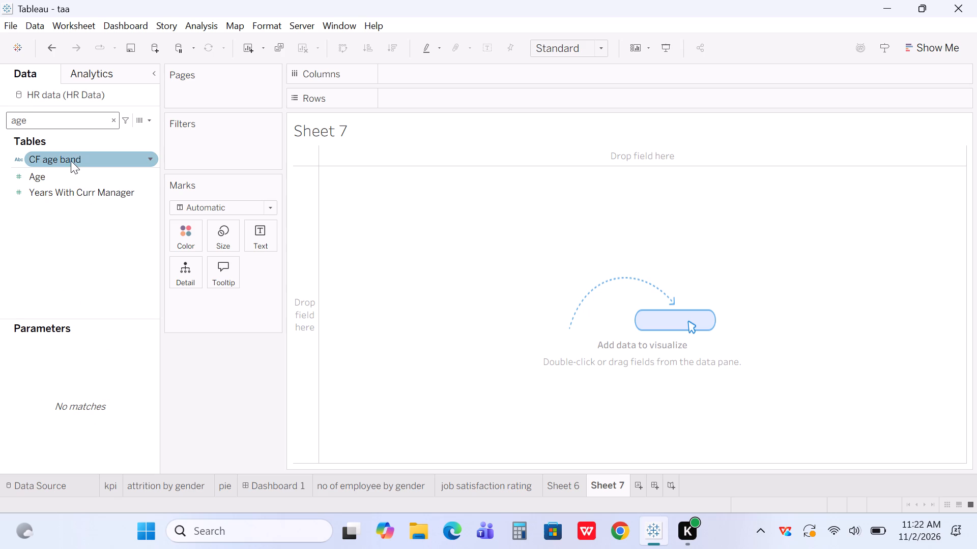
pyautogui.moveTo(71, 161); pyautogui.dragTo(414, 104)
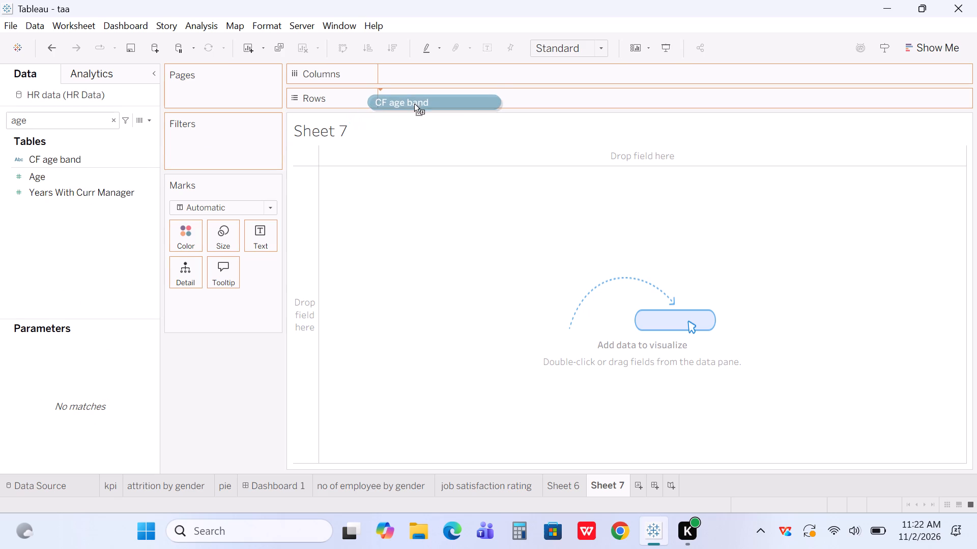
pyautogui.moveTo(414, 104); pyautogui.dragTo(415, 77)
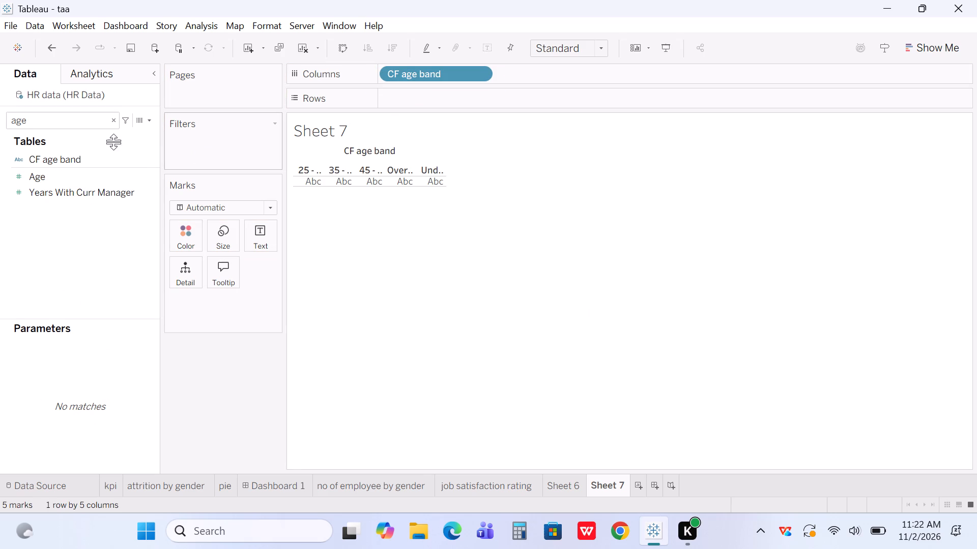
pyautogui.click(114, 124)
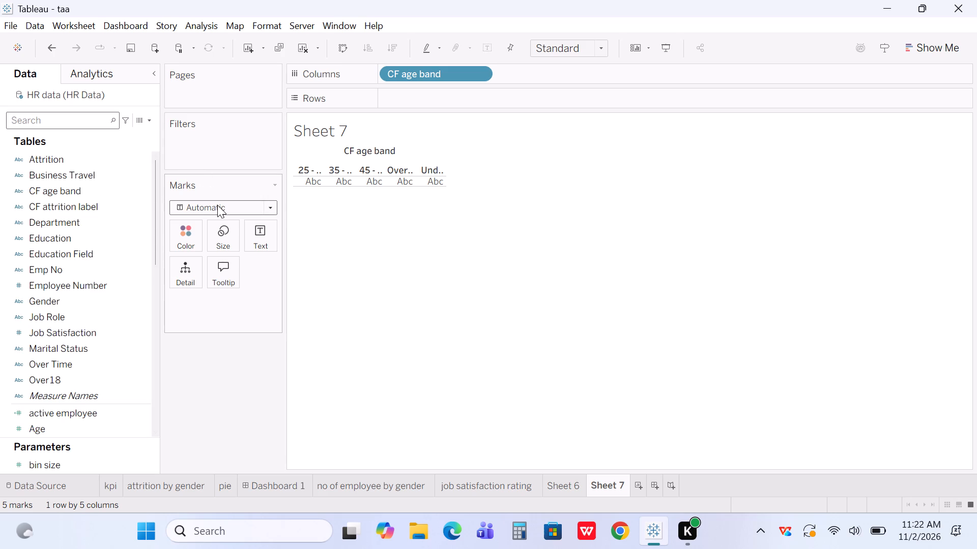
# Change the Sheet 7 mark type to Pie and set the fit to Entire View.
pyautogui.click(217, 205)
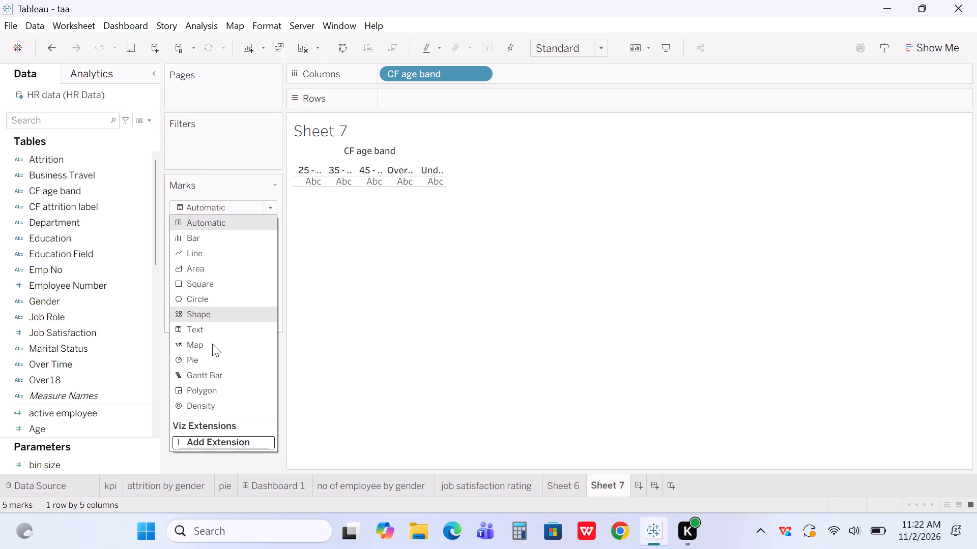
pyautogui.click(212, 353)
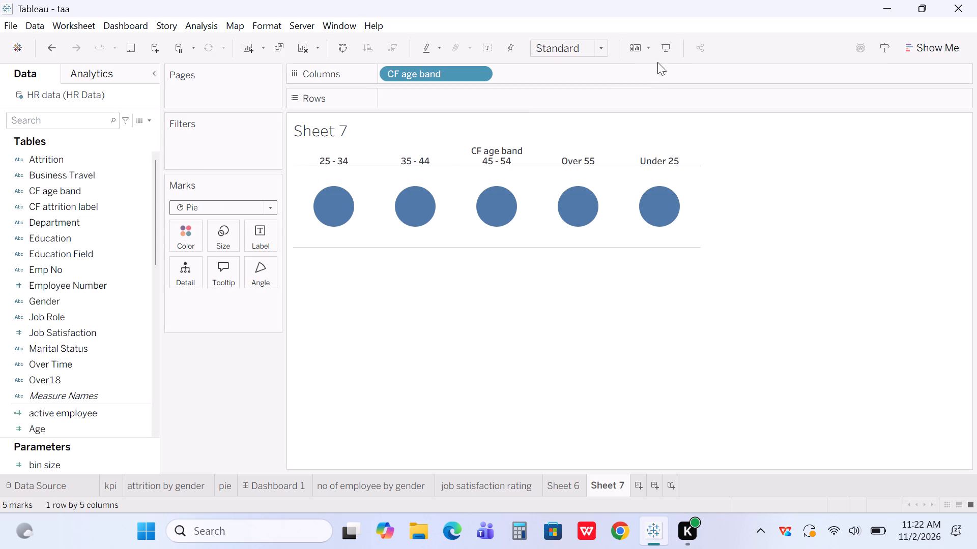
pyautogui.click(599, 46)
pyautogui.click(592, 107)
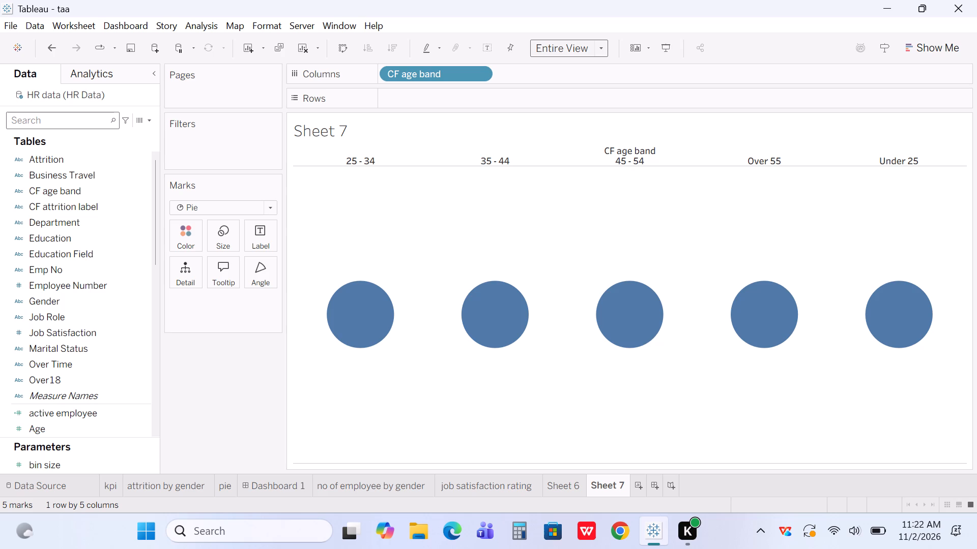
# Colour the age band pies by the Gender field.
pyautogui.click(45, 117)
pyautogui.write('gen')
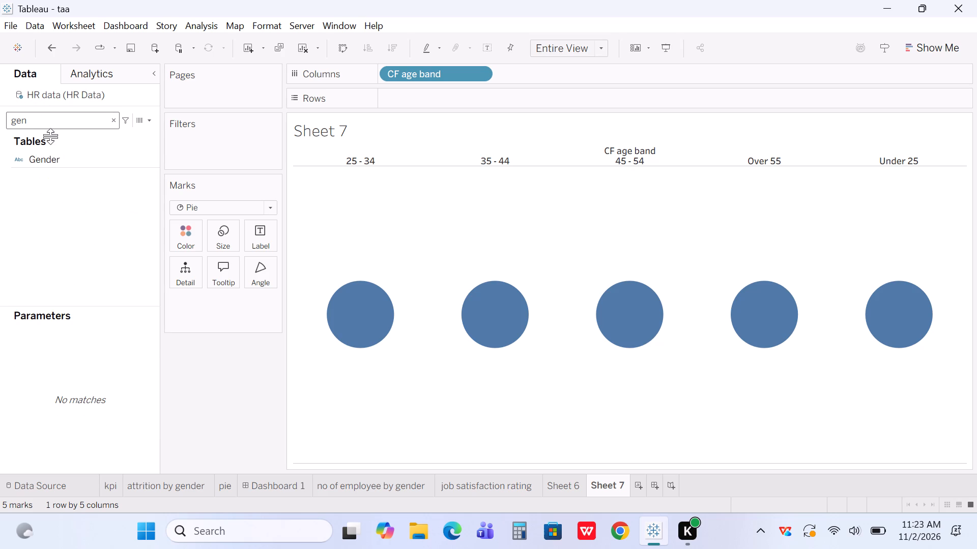
pyautogui.moveTo(58, 160); pyautogui.dragTo(166, 229)
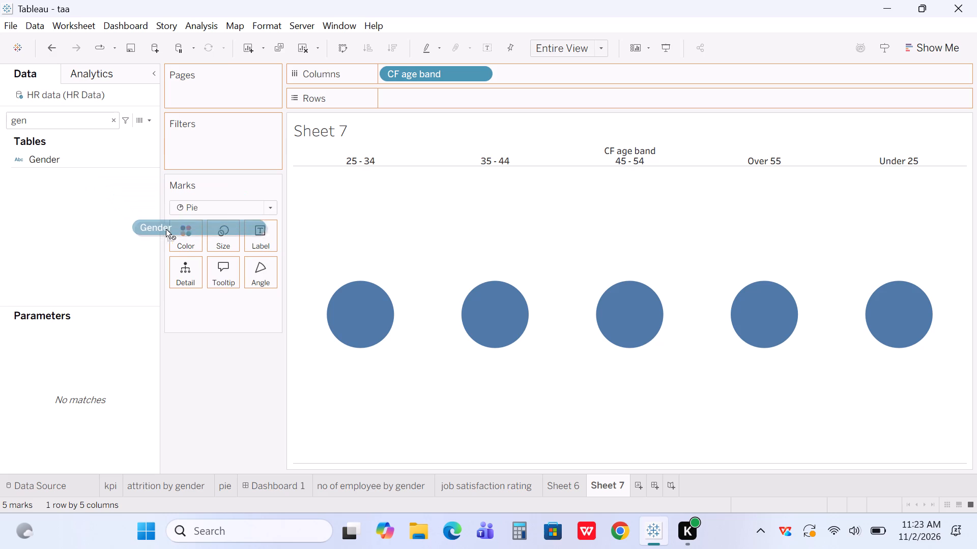
pyautogui.moveTo(166, 229); pyautogui.dragTo(173, 234)
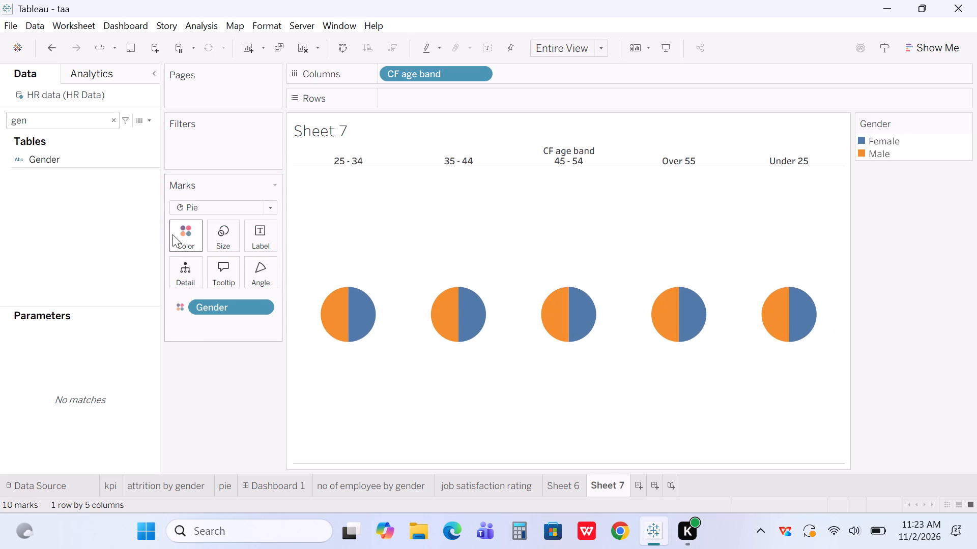
# Find the attrition count field and use it for the slice angle of the age band pies.
pyautogui.click(84, 120)
pyautogui.press('BackSpace')
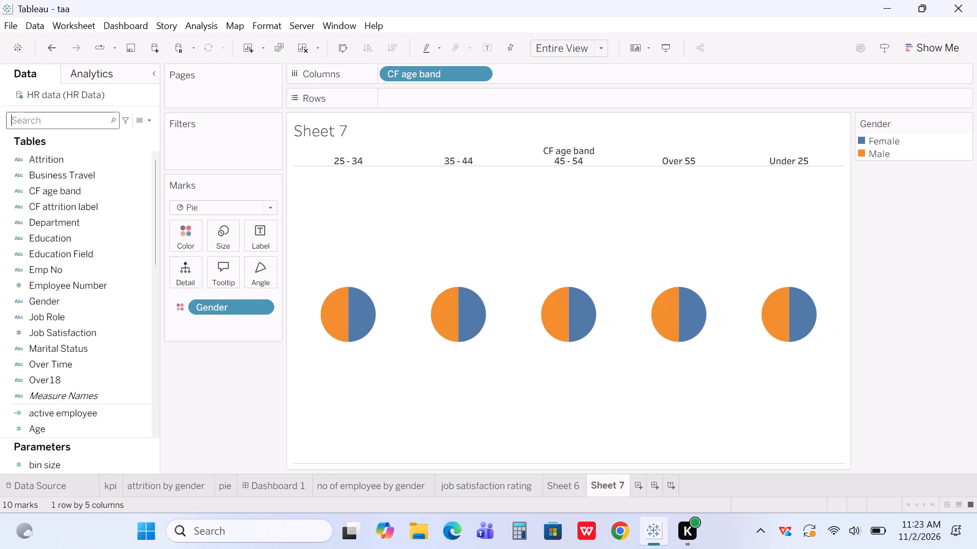
pyautogui.write('att')
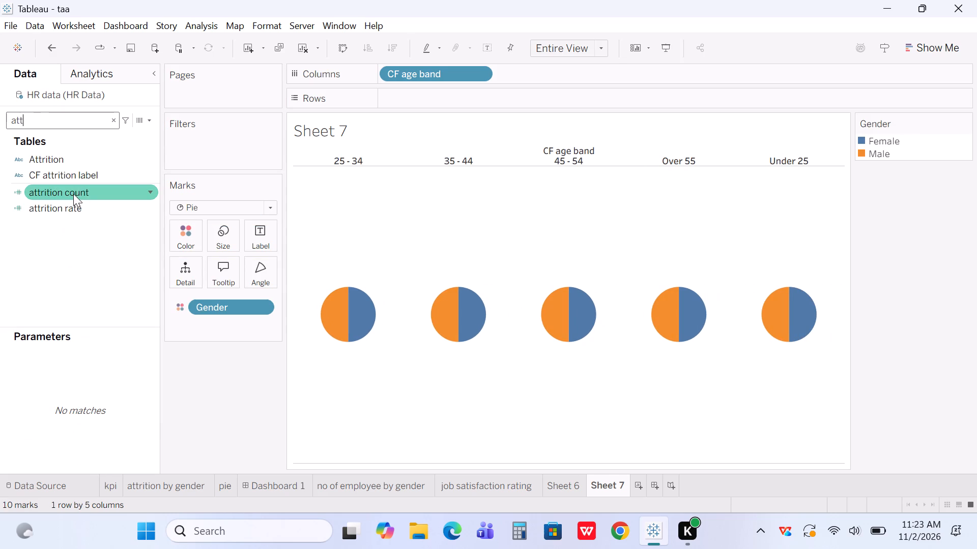
pyautogui.moveTo(71, 187); pyautogui.dragTo(255, 264)
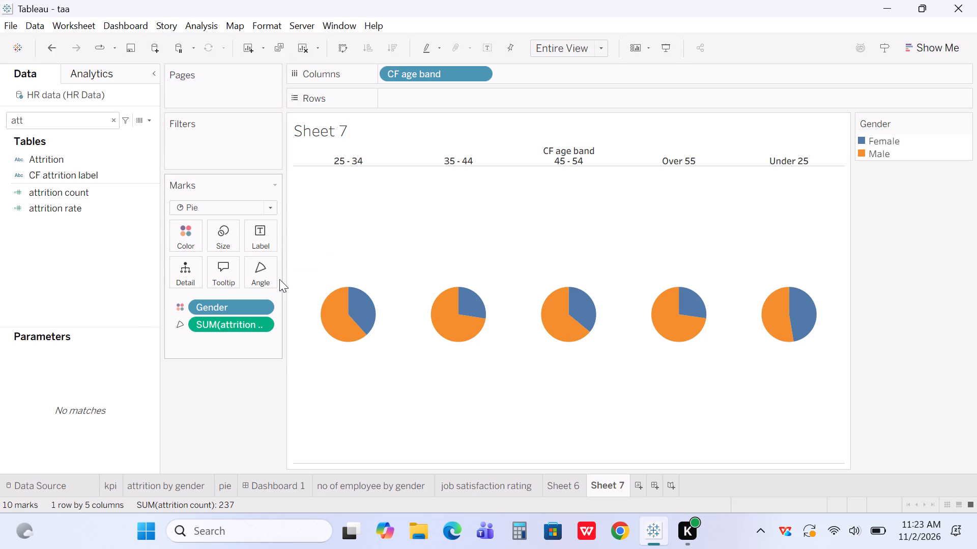
pyautogui.click(113, 117)
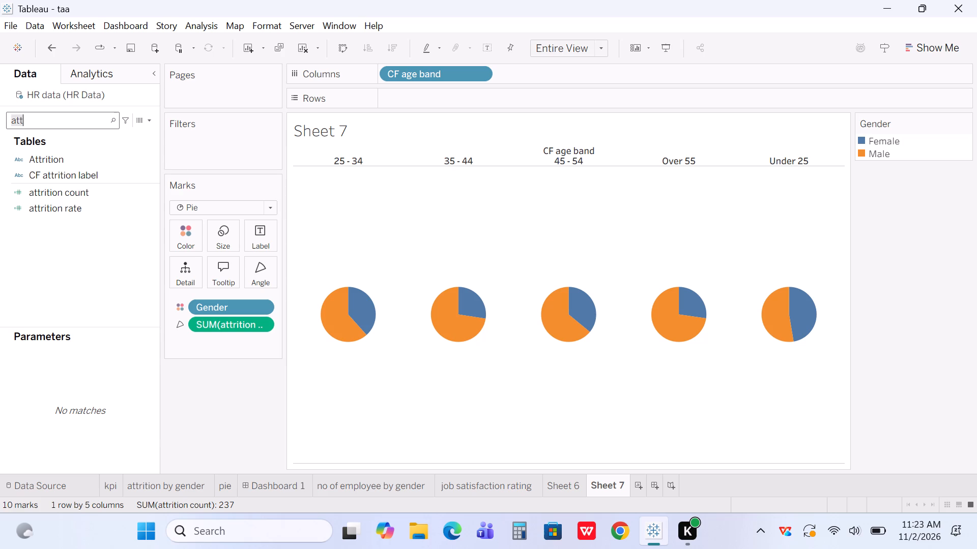
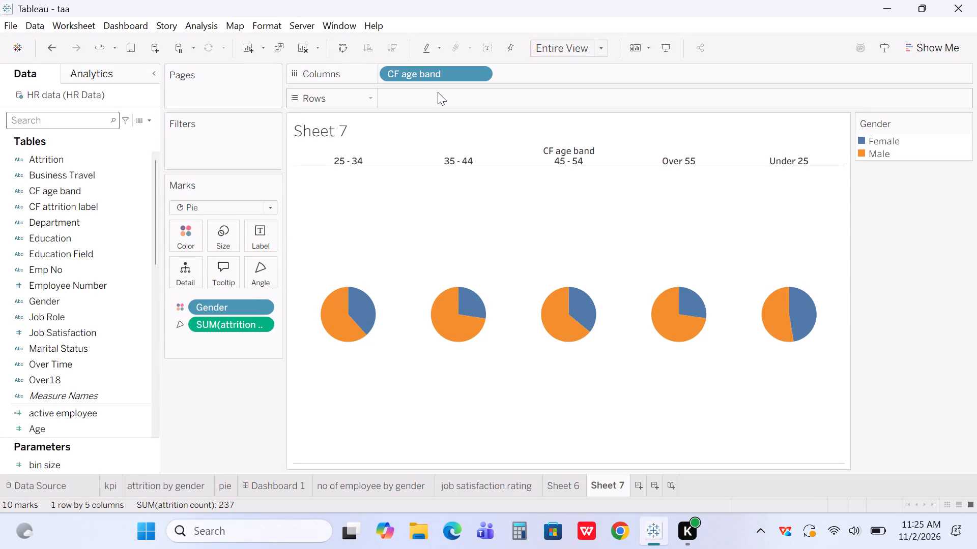
# Open a blank ad hoc calculation on the rows of Sheet 7, above the age band pies.
pyautogui.click(438, 92)
pyautogui.doubleClick(418, 92)
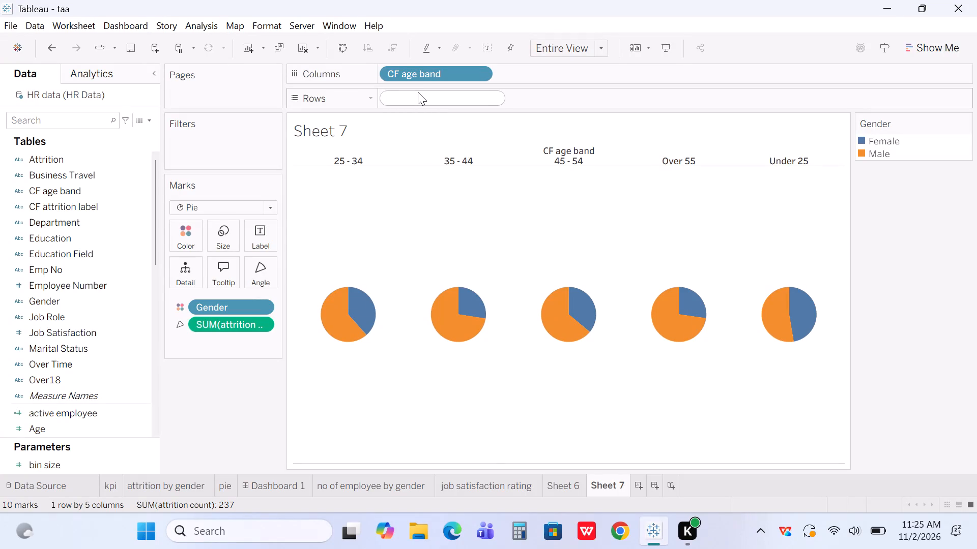
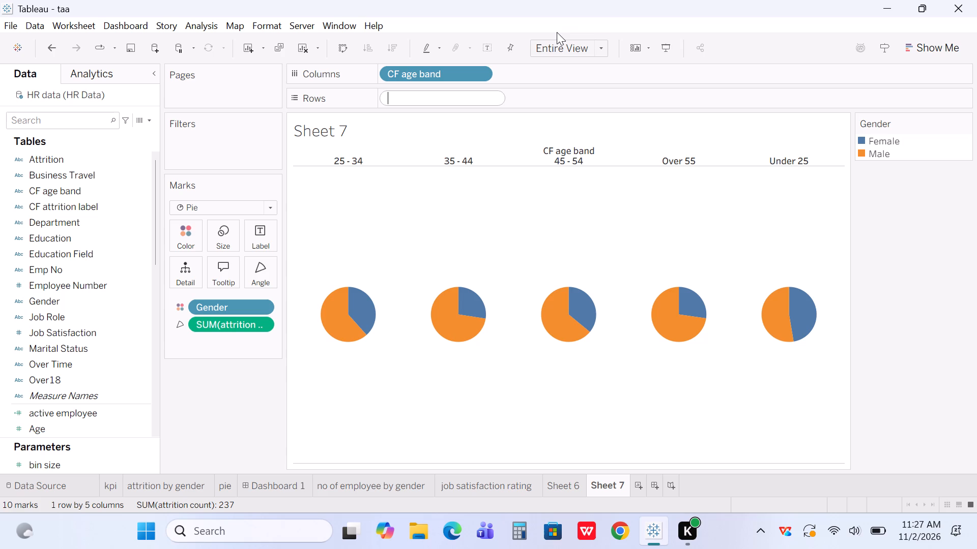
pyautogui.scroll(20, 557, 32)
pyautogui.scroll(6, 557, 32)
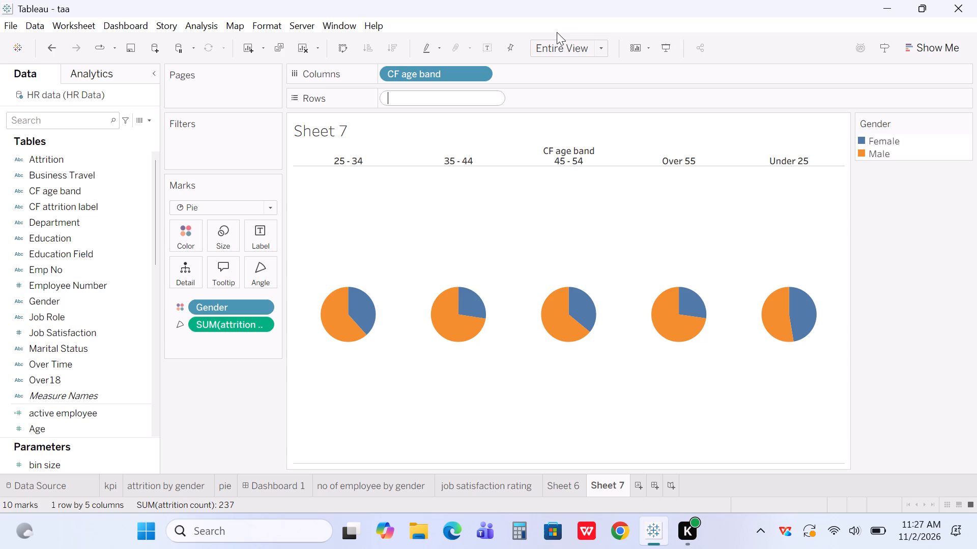